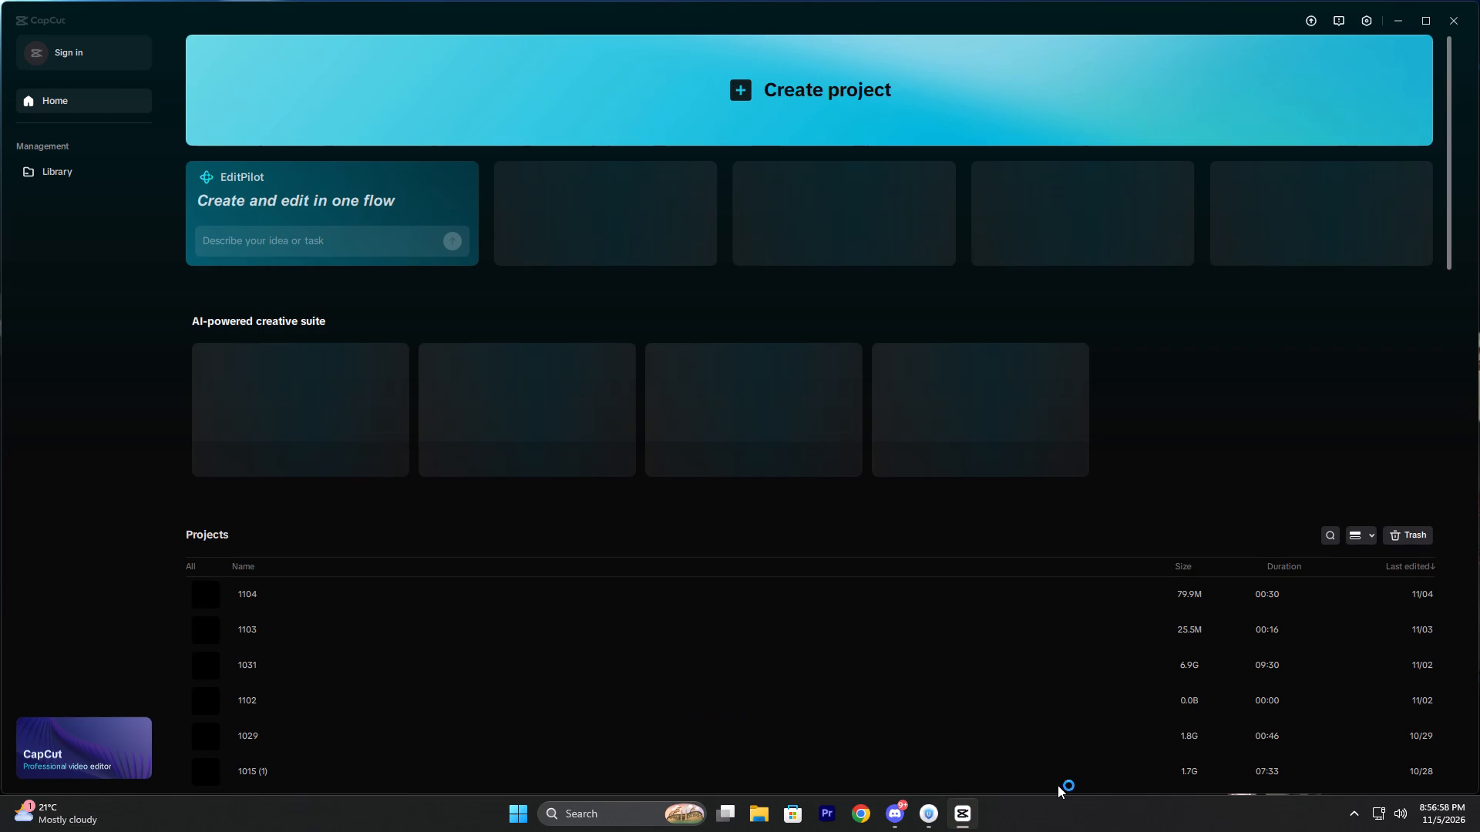
Quit the Urban VPN app running in the background.
left_click(1363, 815)
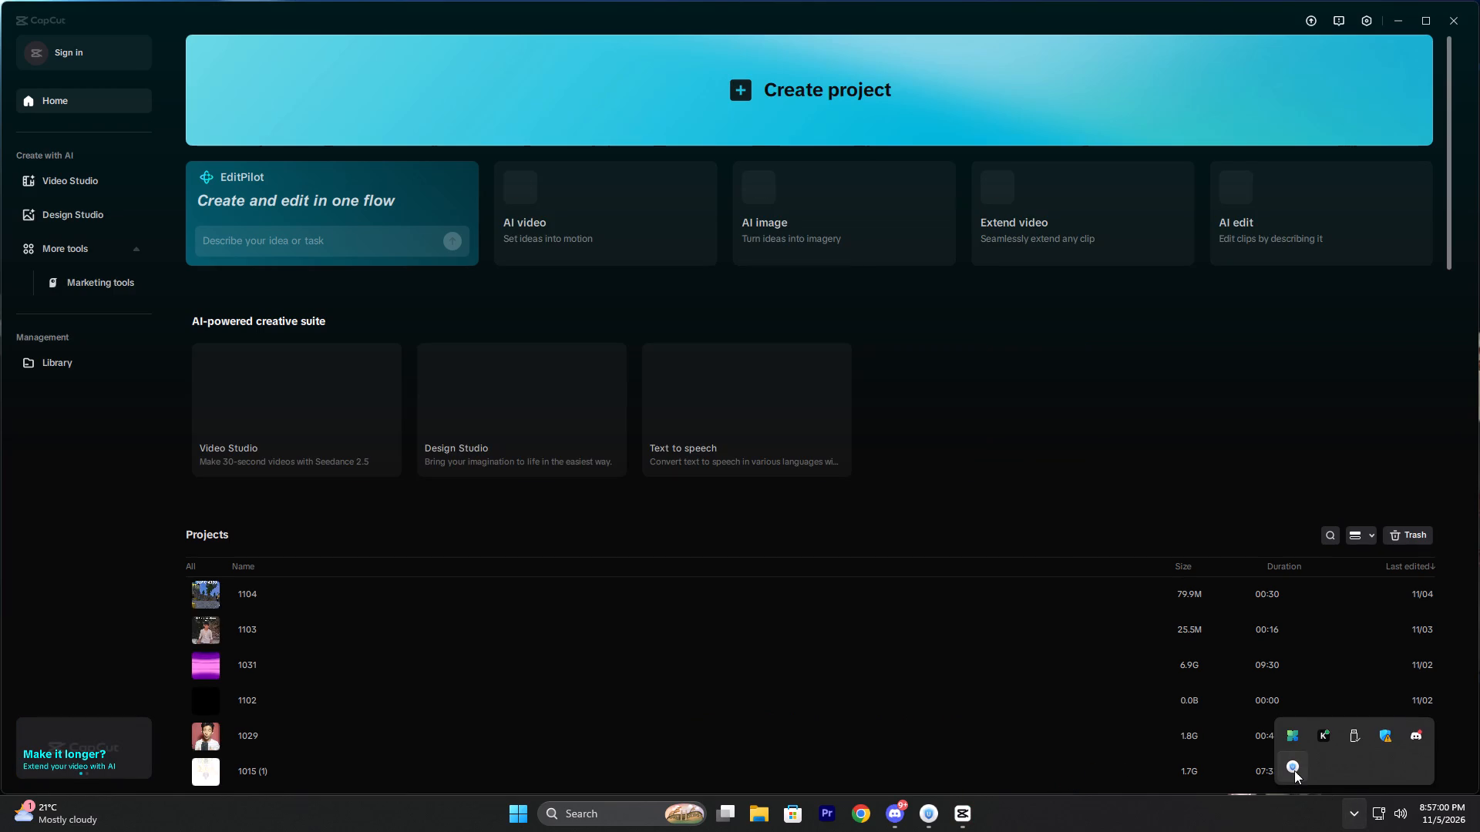
right_click(1294, 770)
left_click(1321, 750)
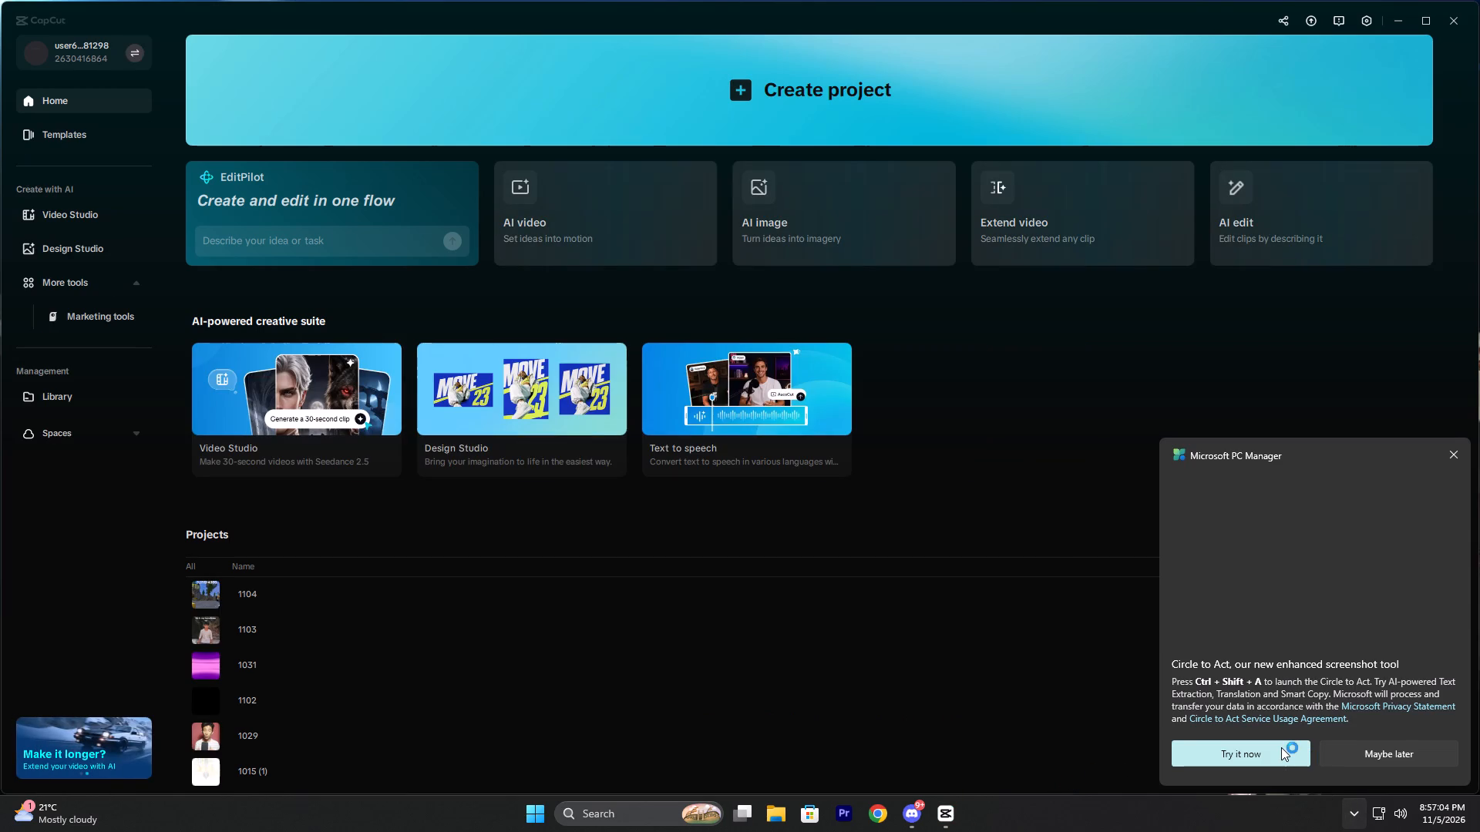
Put off the Circle to Act offer and exit Microsoft PC Manager running in the background.
left_click(1354, 751)
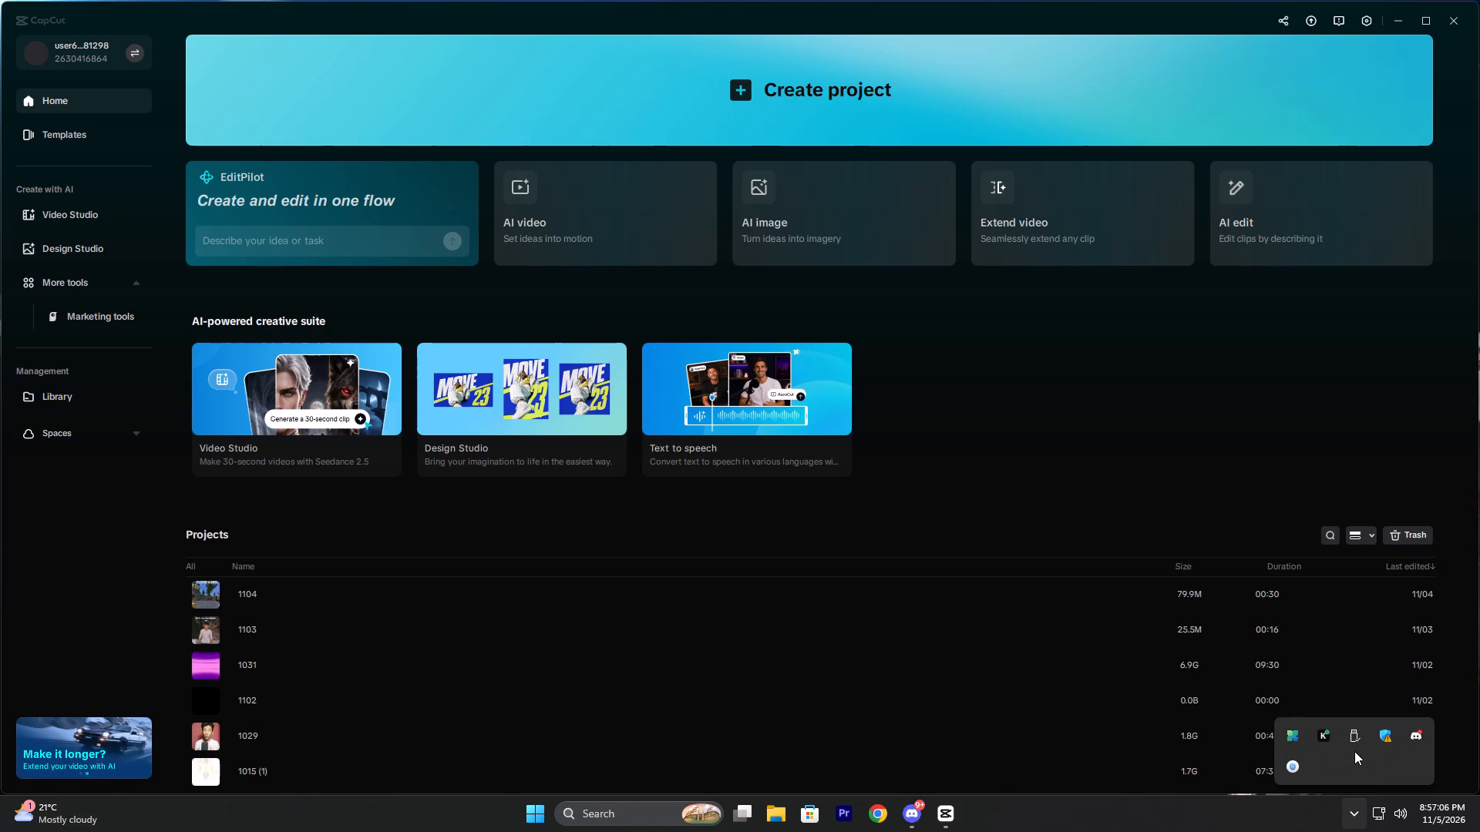
right_click(1288, 733)
right_click(1284, 768)
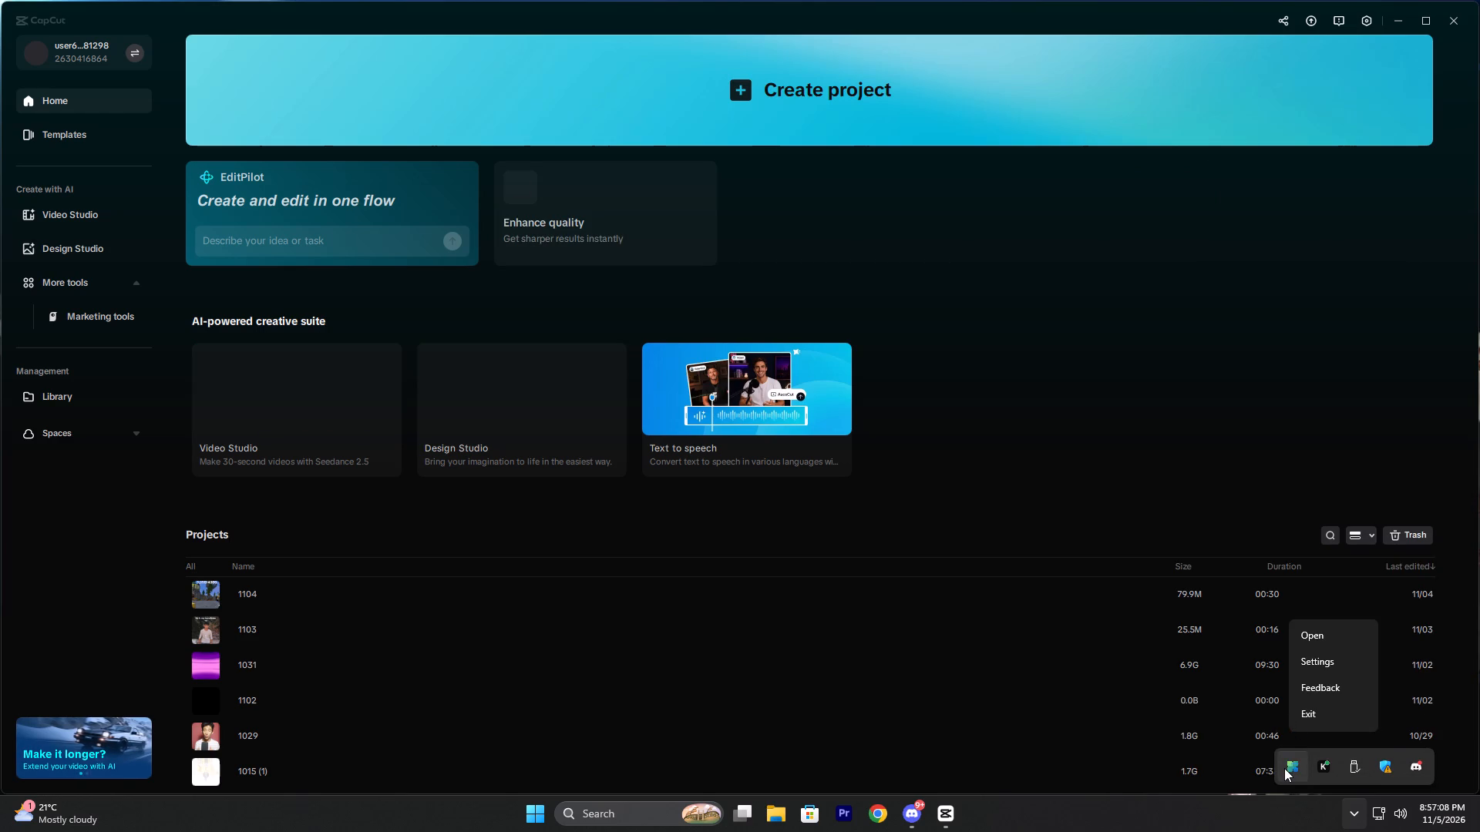
left_click(1303, 753)
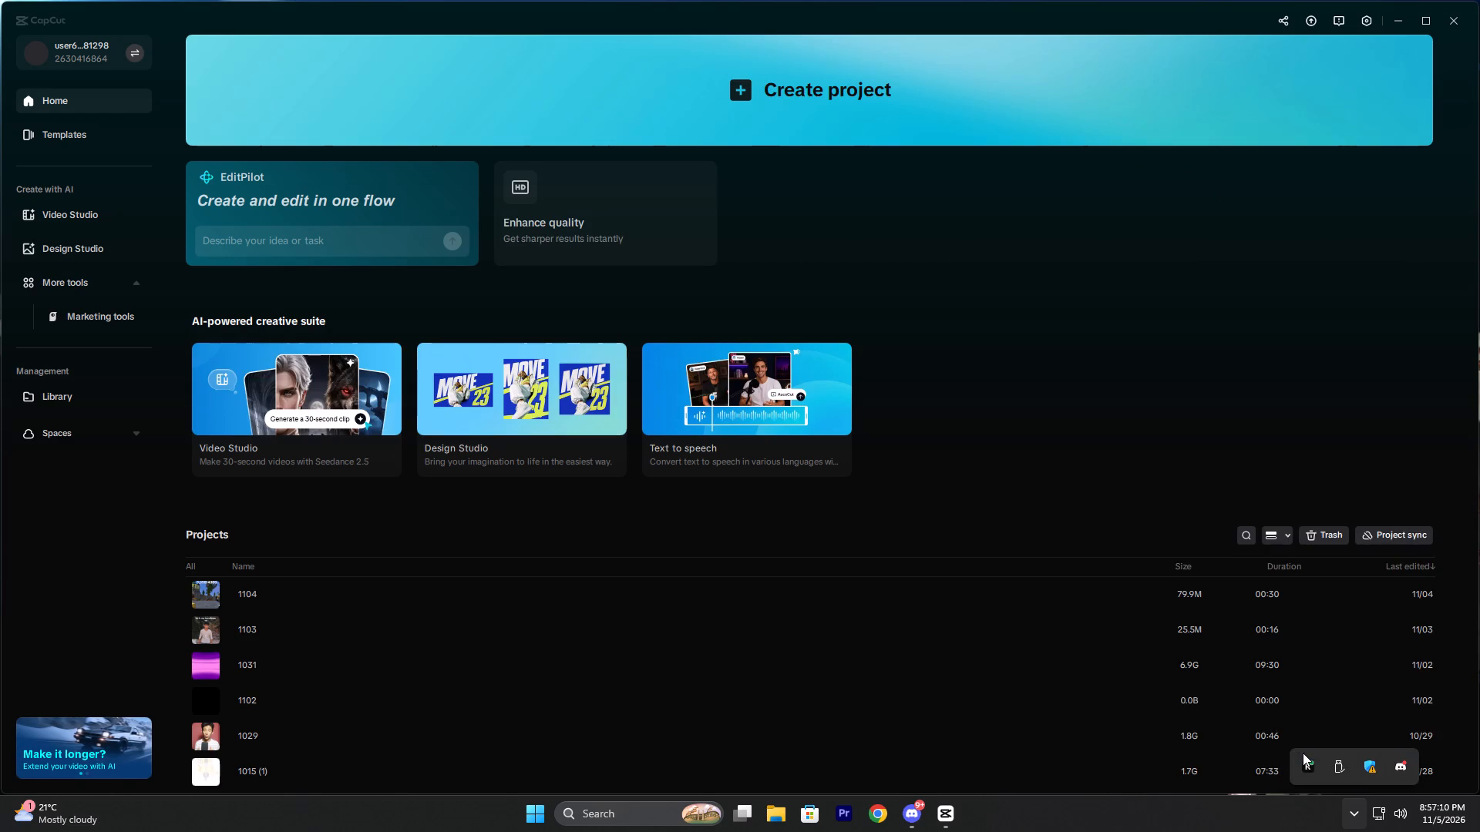
Create a new video project in CapCut.
left_click(361, 104)
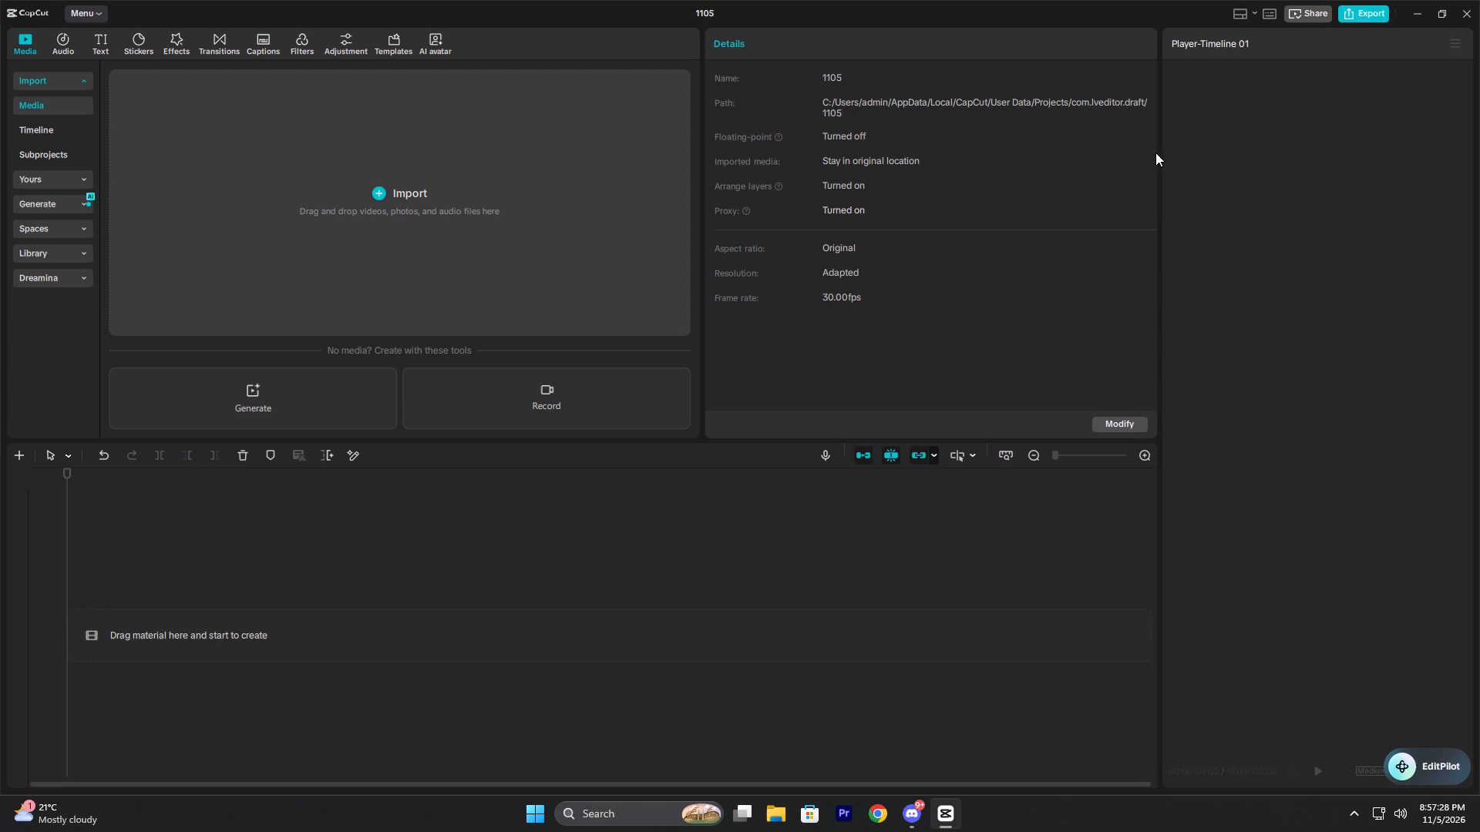
Widen the player preview area to about a third of the editor window's width.
left_click_drag(1158, 153, 967, 199)
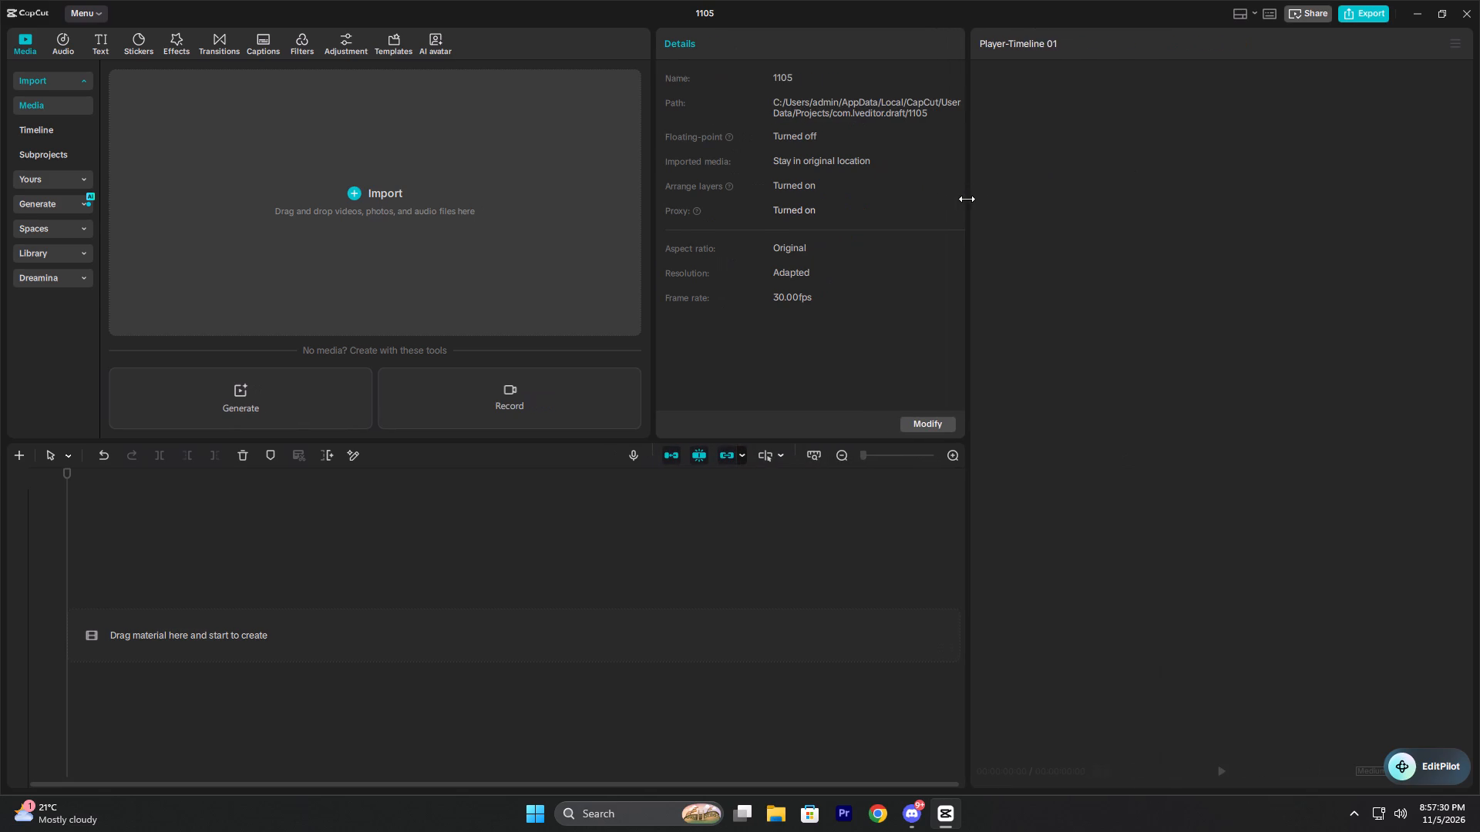
left_click_drag(967, 199, 985, 210)
Switch to File Explorer and open the Videos folder.
left_click(779, 809)
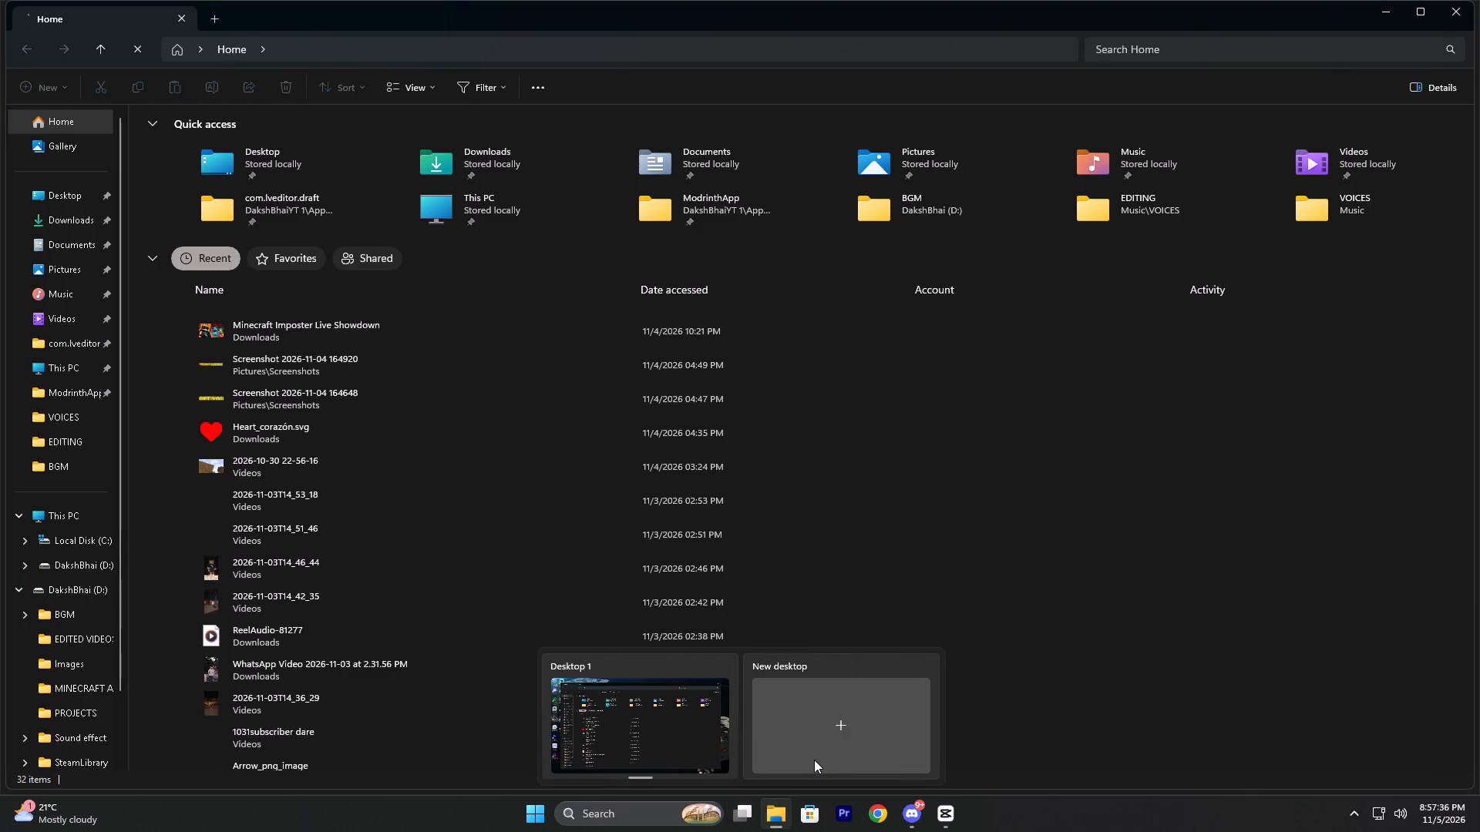
left_click(69, 313)
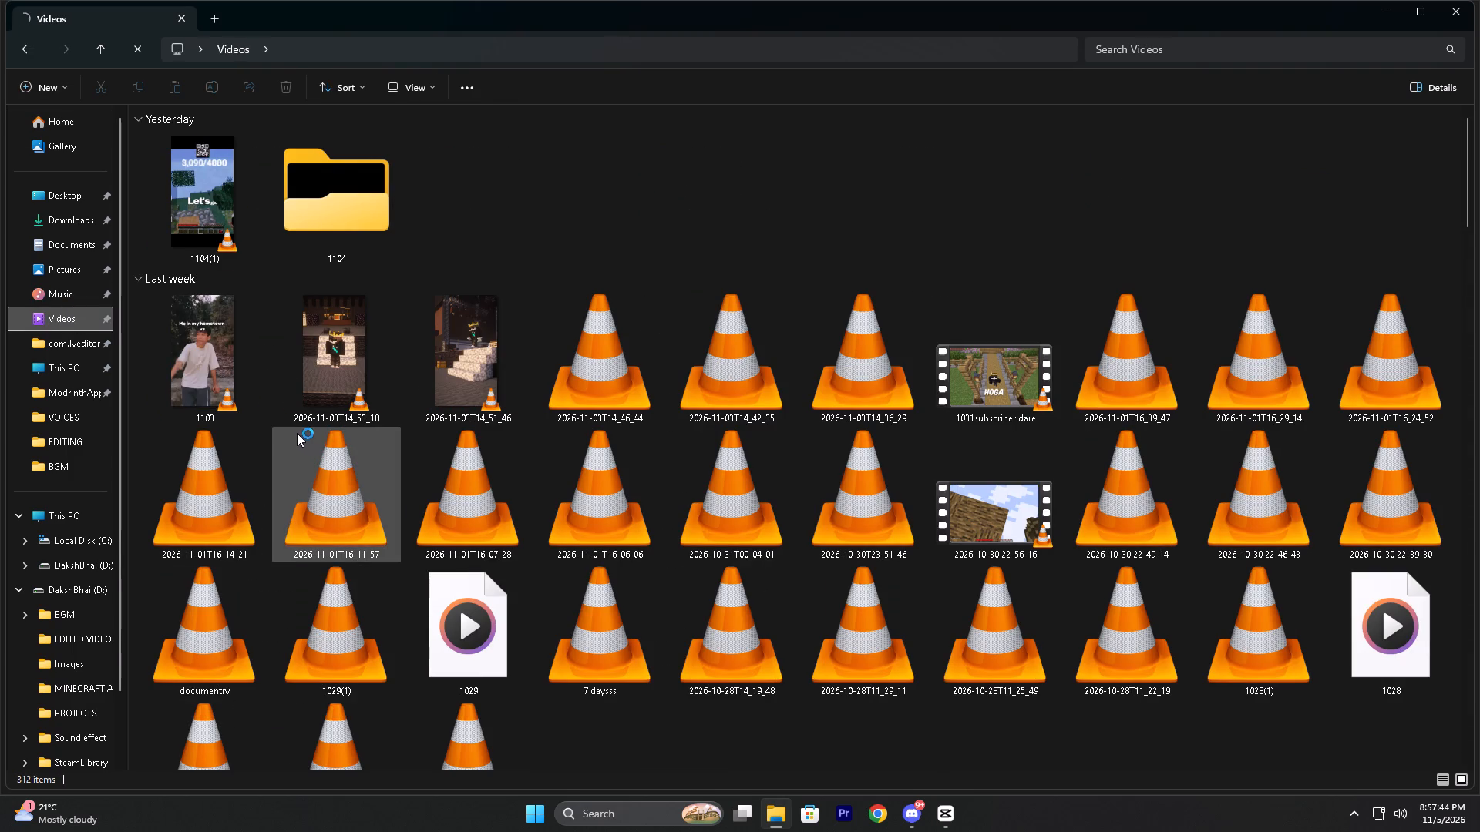
Search the installed apps for WhatsApp and launch it.
left_click(934, 831)
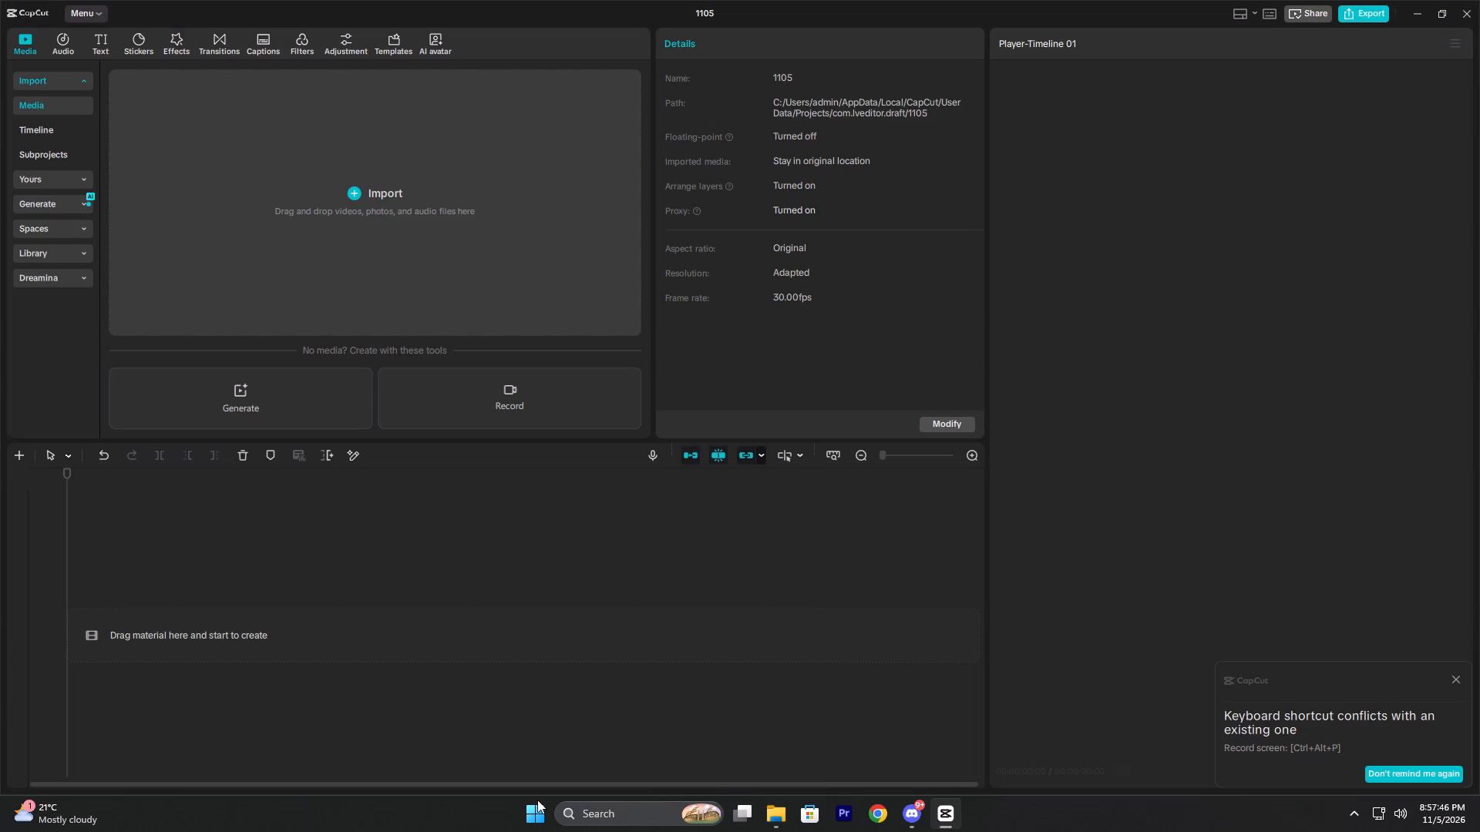
left_click(537, 800)
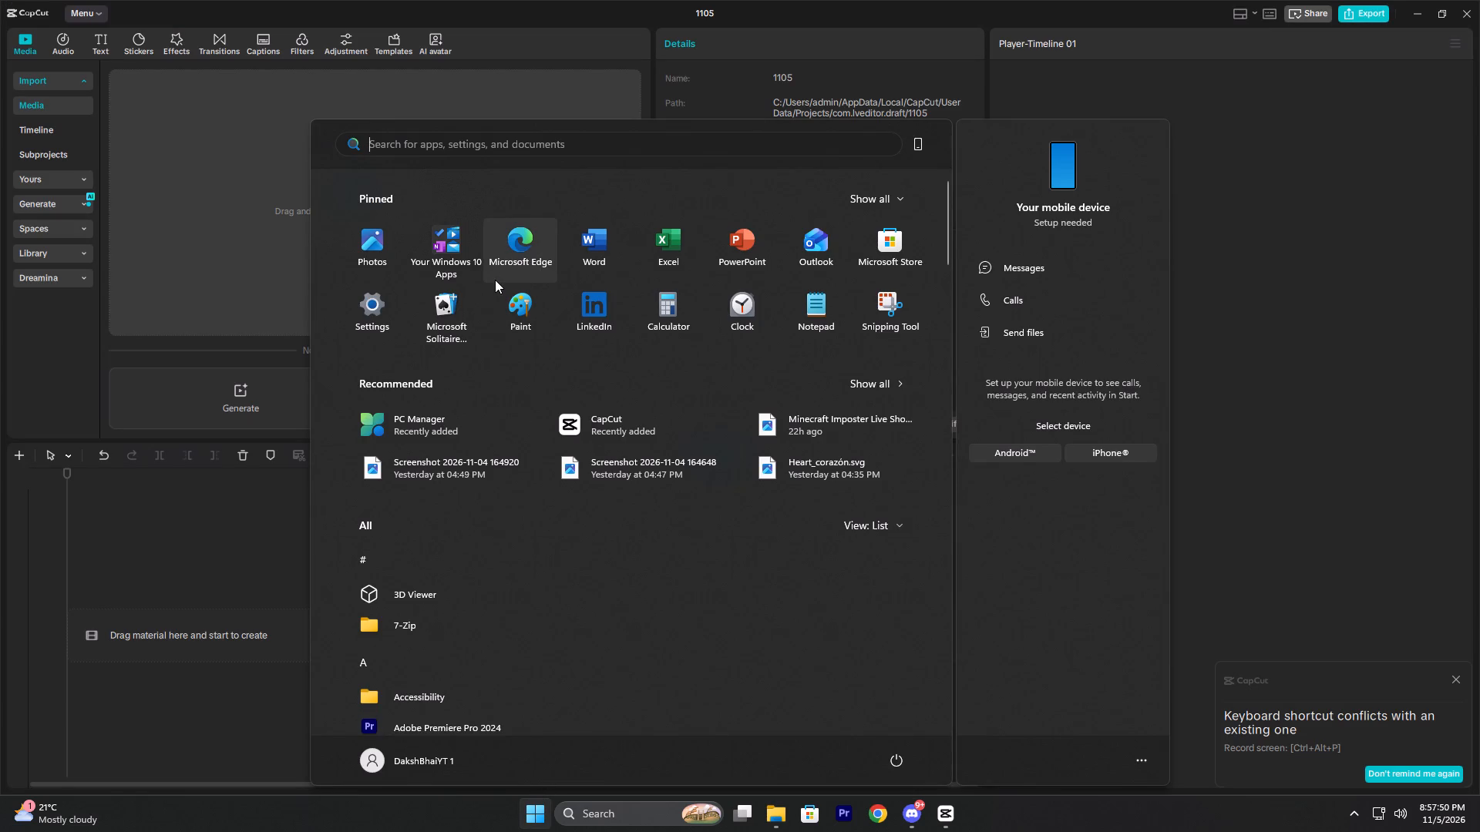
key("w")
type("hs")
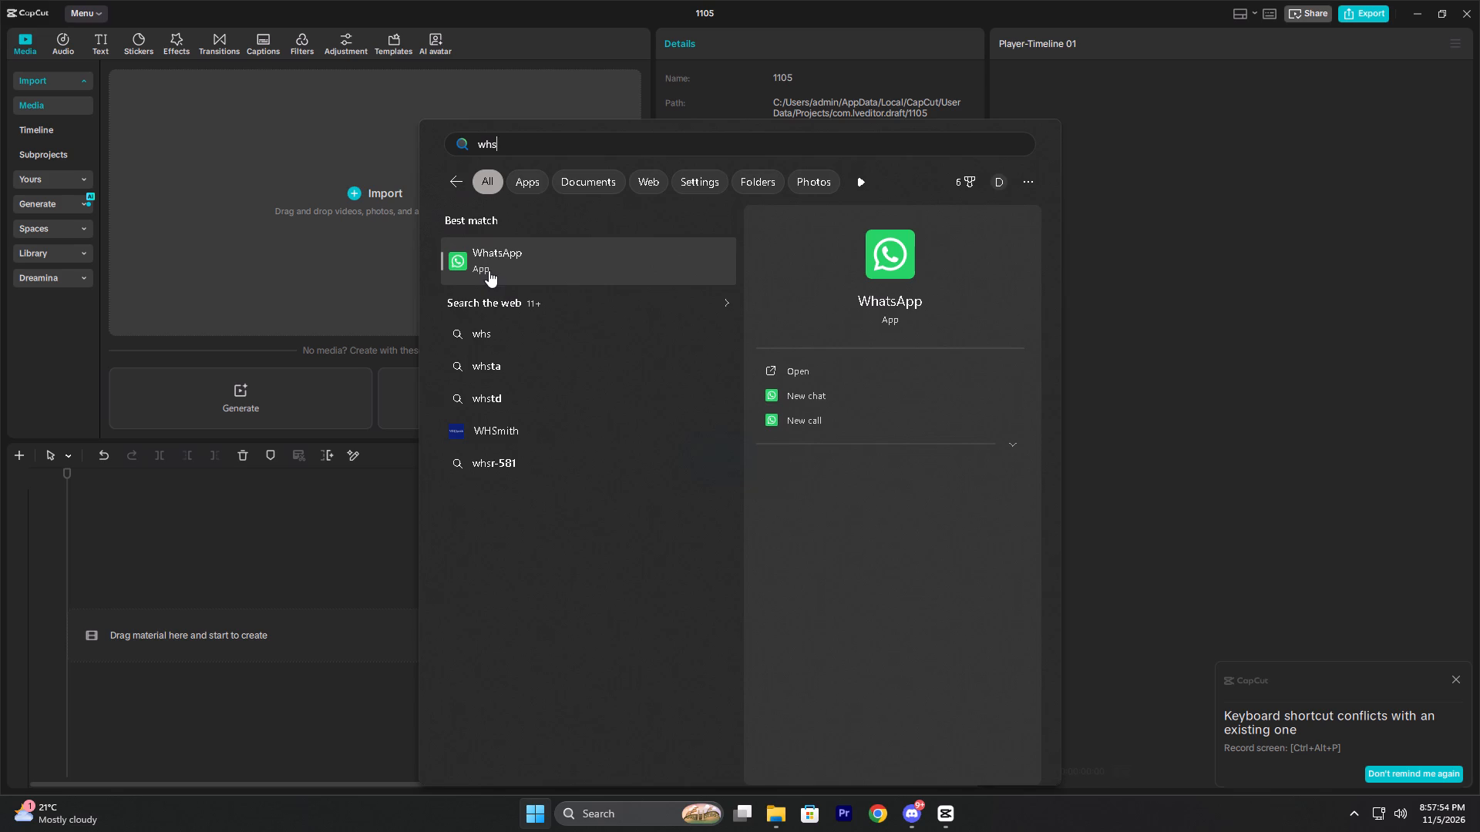
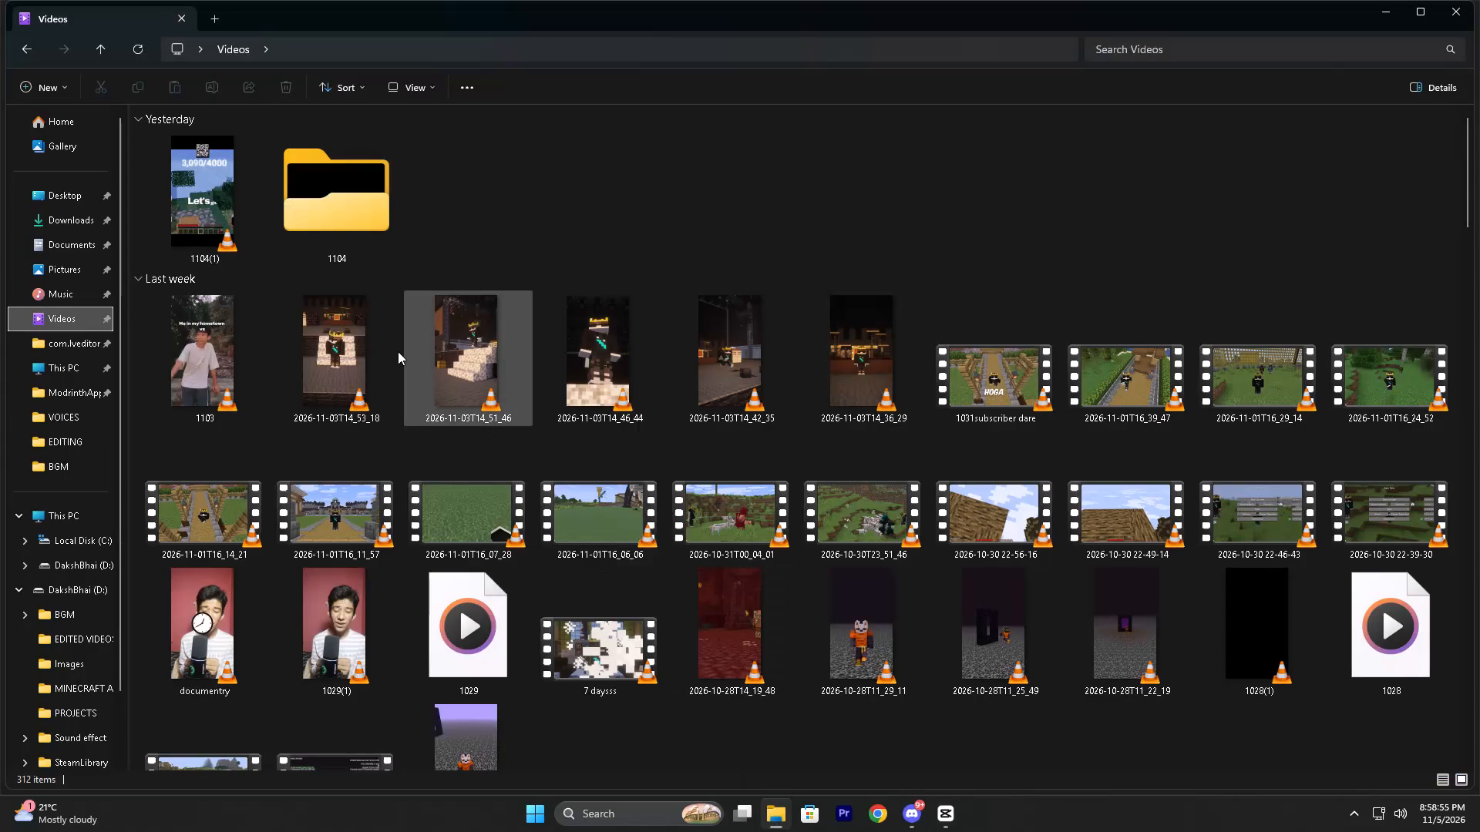
Add today's WhatsApp audio recording (7.53.45 PM) from the Downloads folder to the start of the empty CapCut timeline.
left_click(66, 240)
left_click(67, 223)
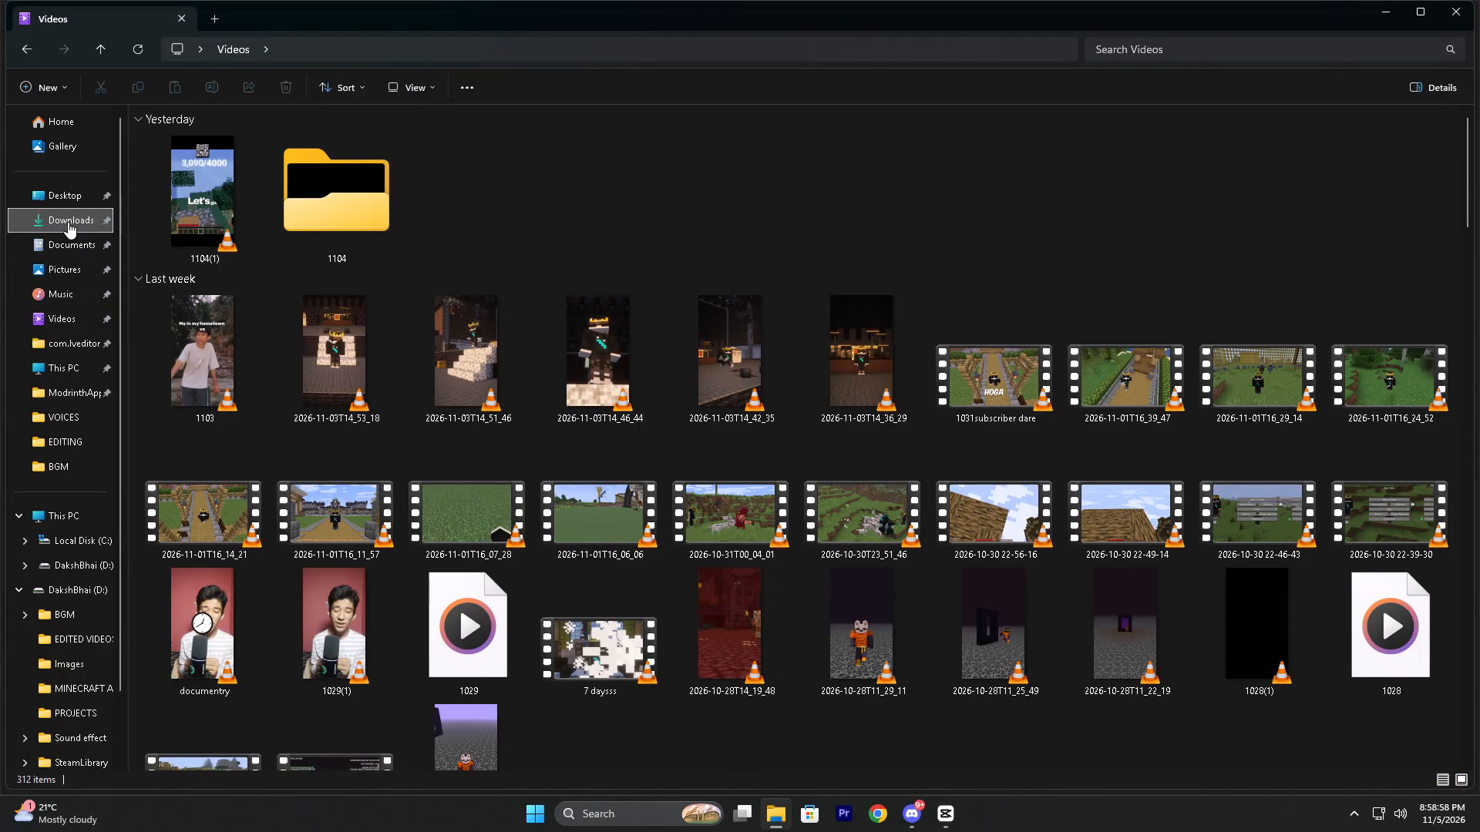
left_click(68, 222)
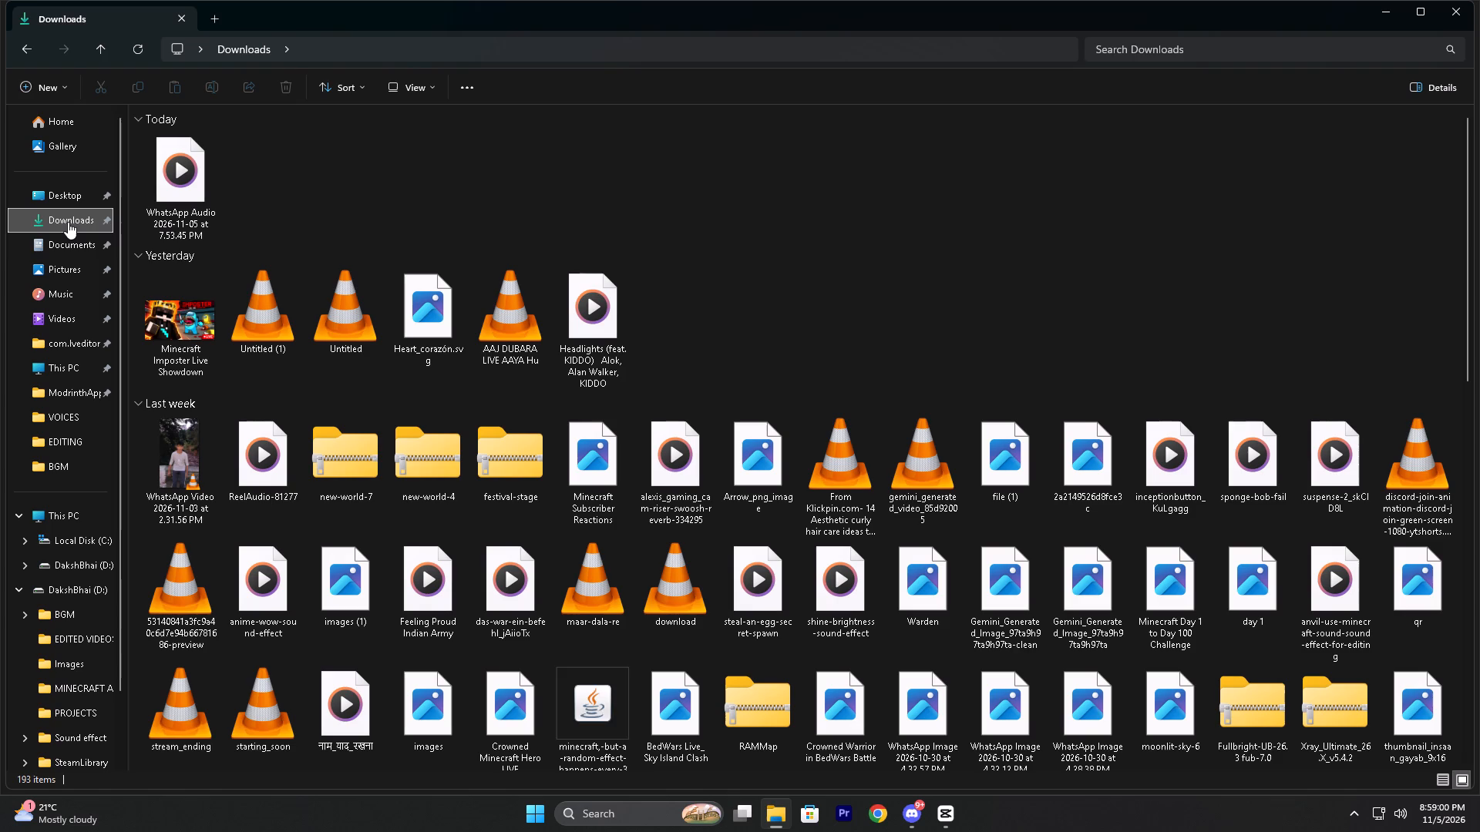
right_click_drag(185, 167, 893, 386)
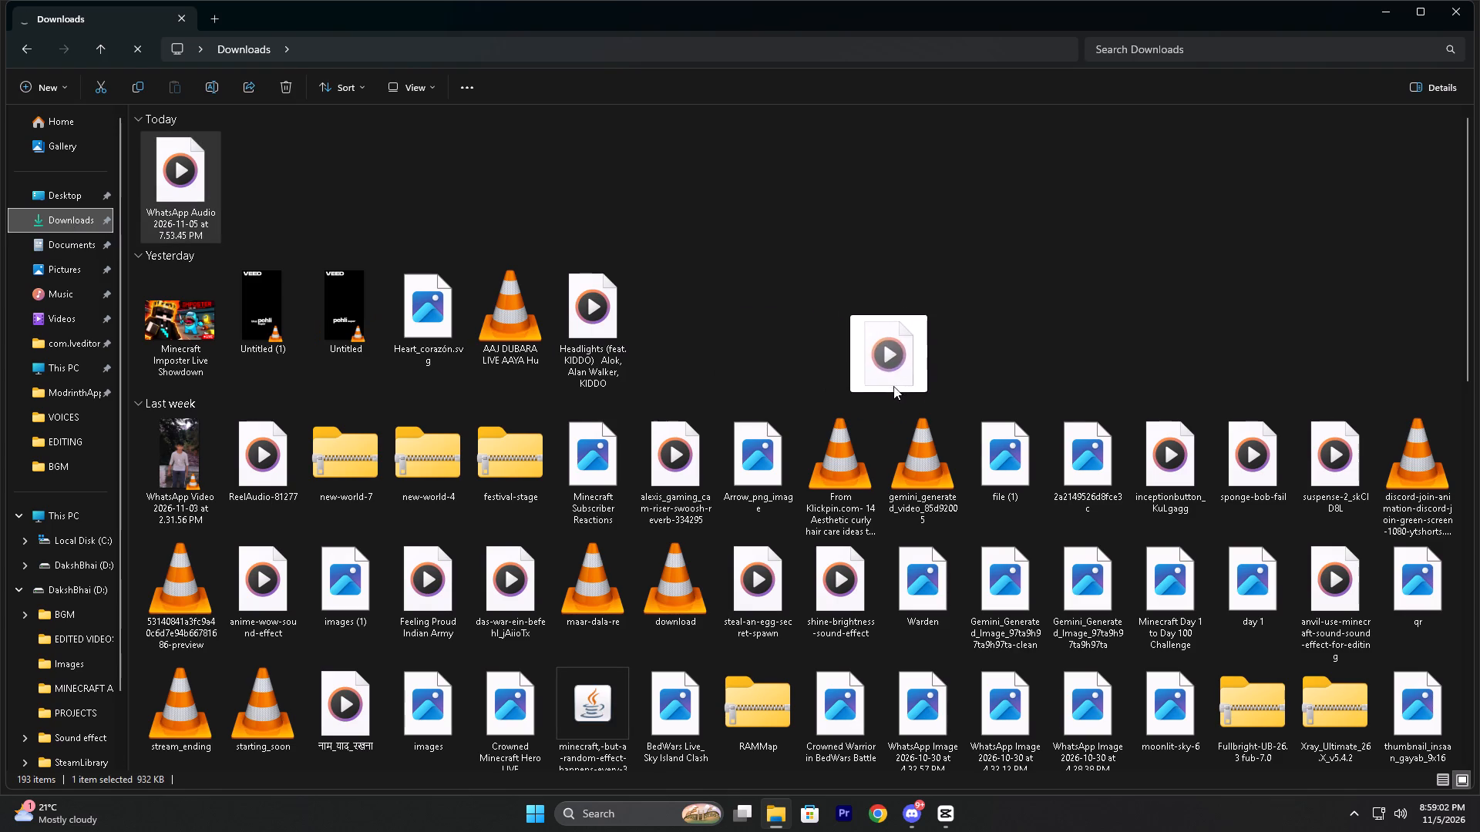
right_click_drag(893, 386, 858, 702)
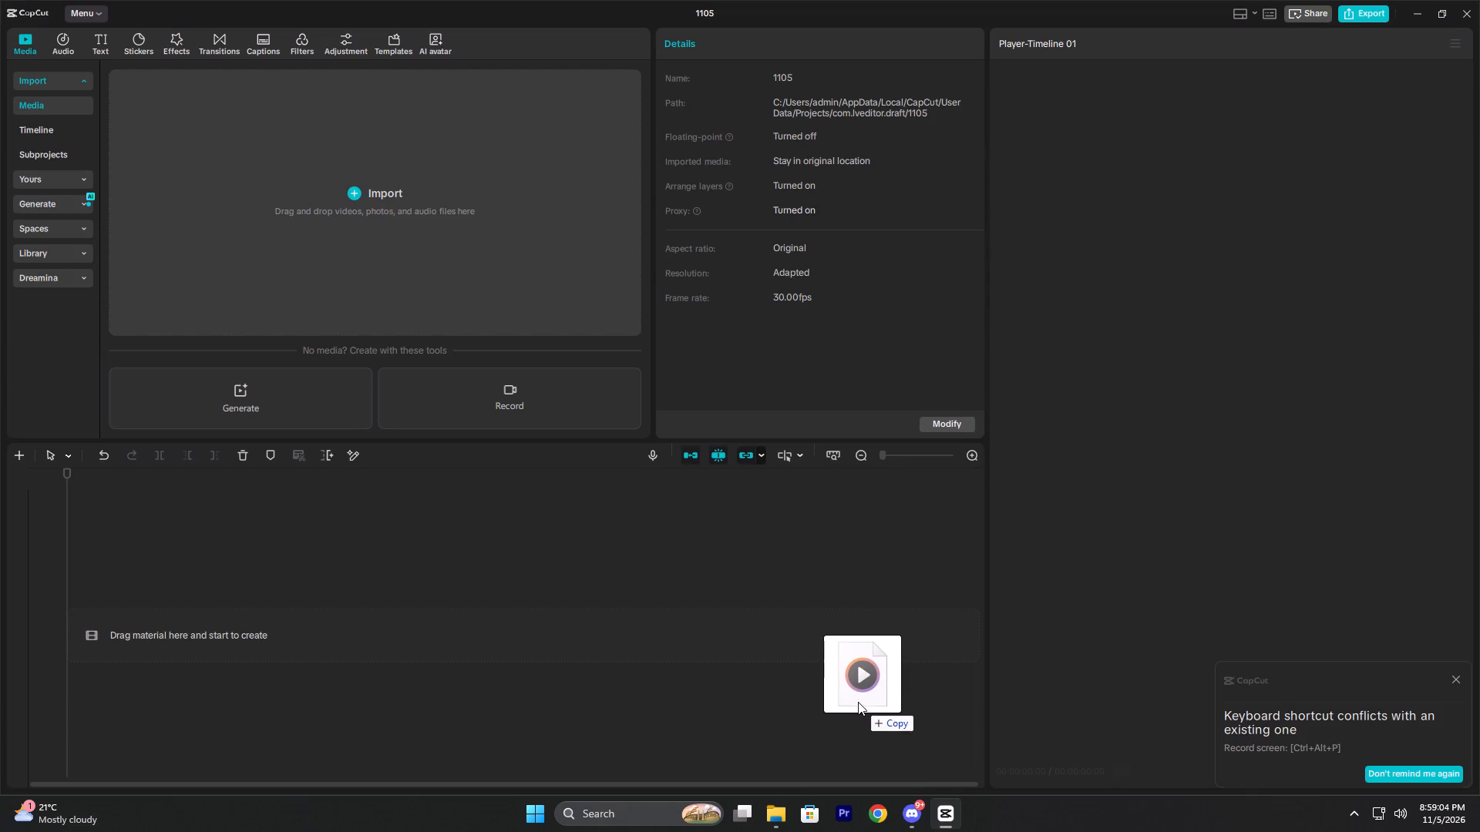
right_click_drag(858, 702, 852, 697)
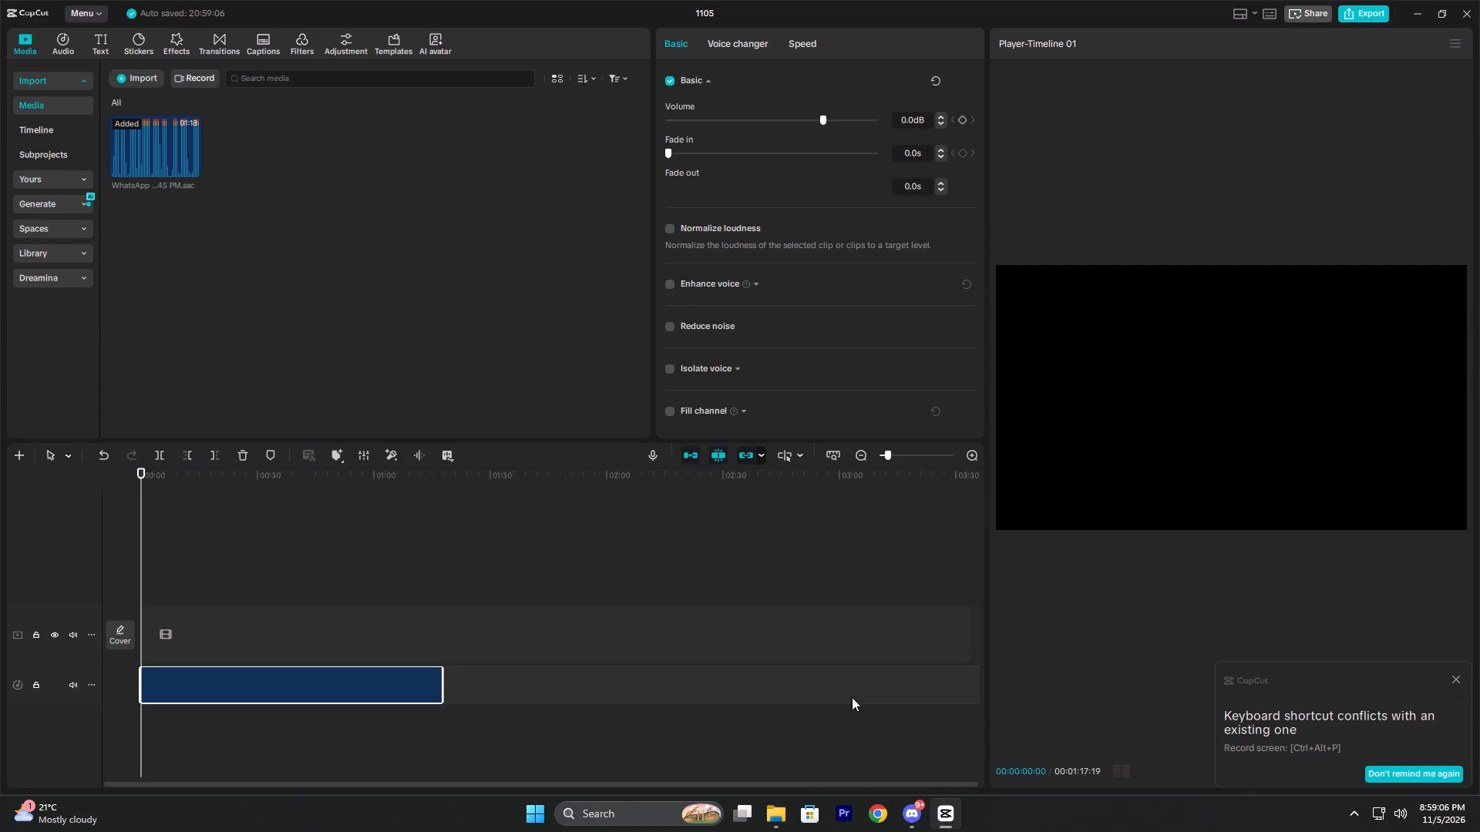
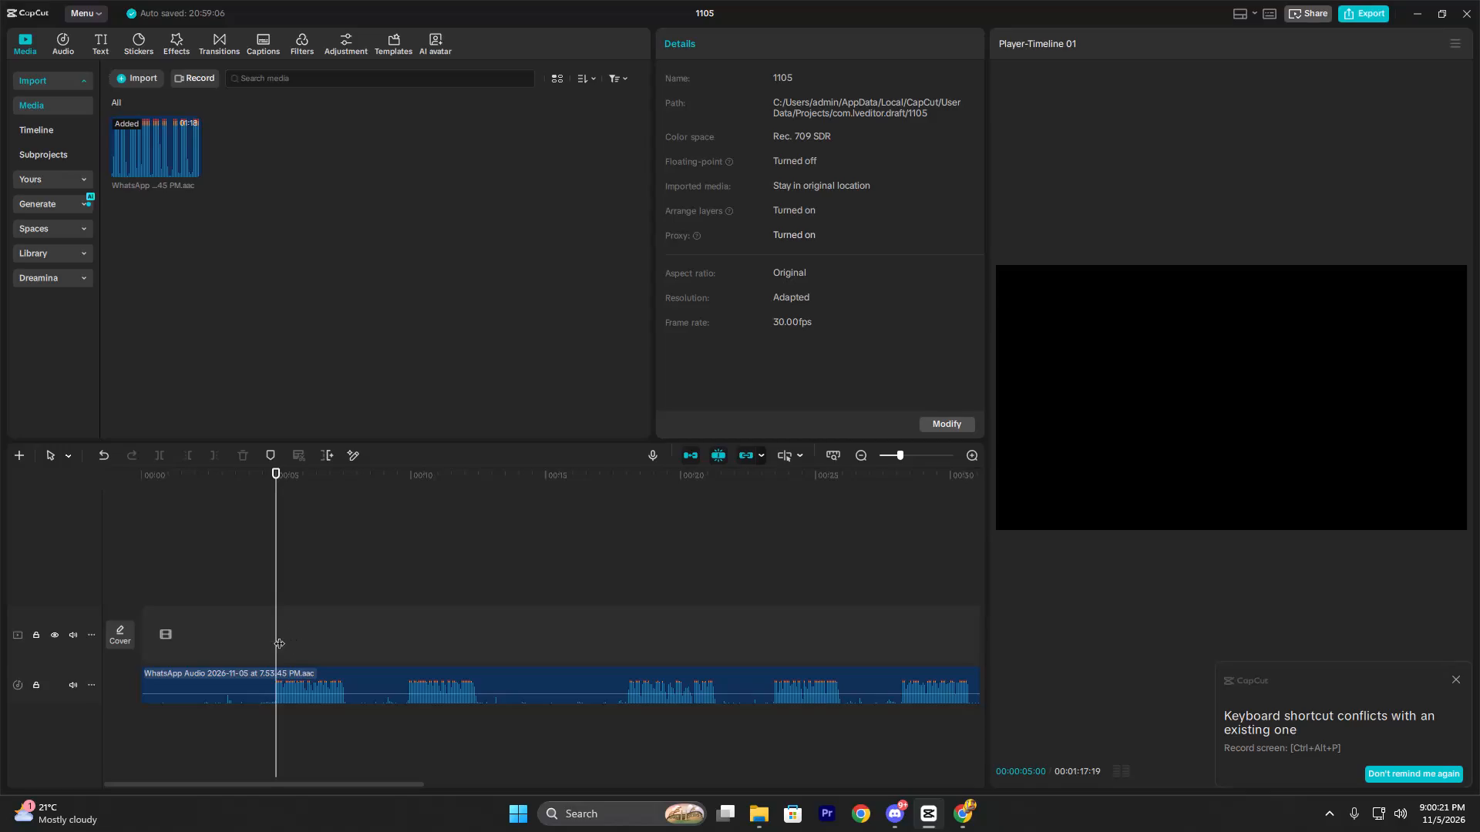
Listen to the opening phrases of the WhatsApp audio from about 5, 10 and 18 seconds to compare the takes.
left_click(279, 636)
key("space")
left_click(277, 628)
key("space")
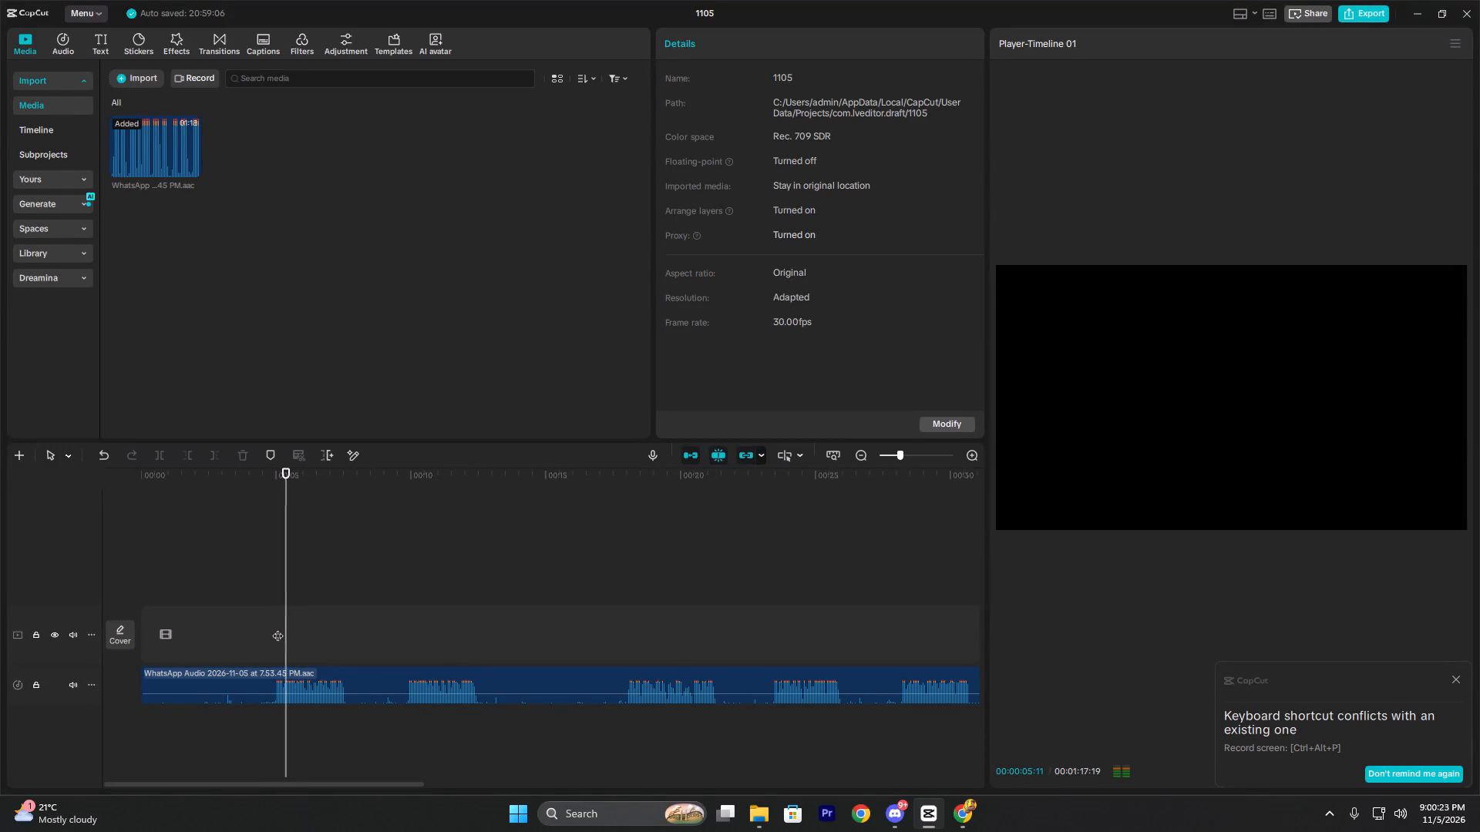
left_click(405, 631)
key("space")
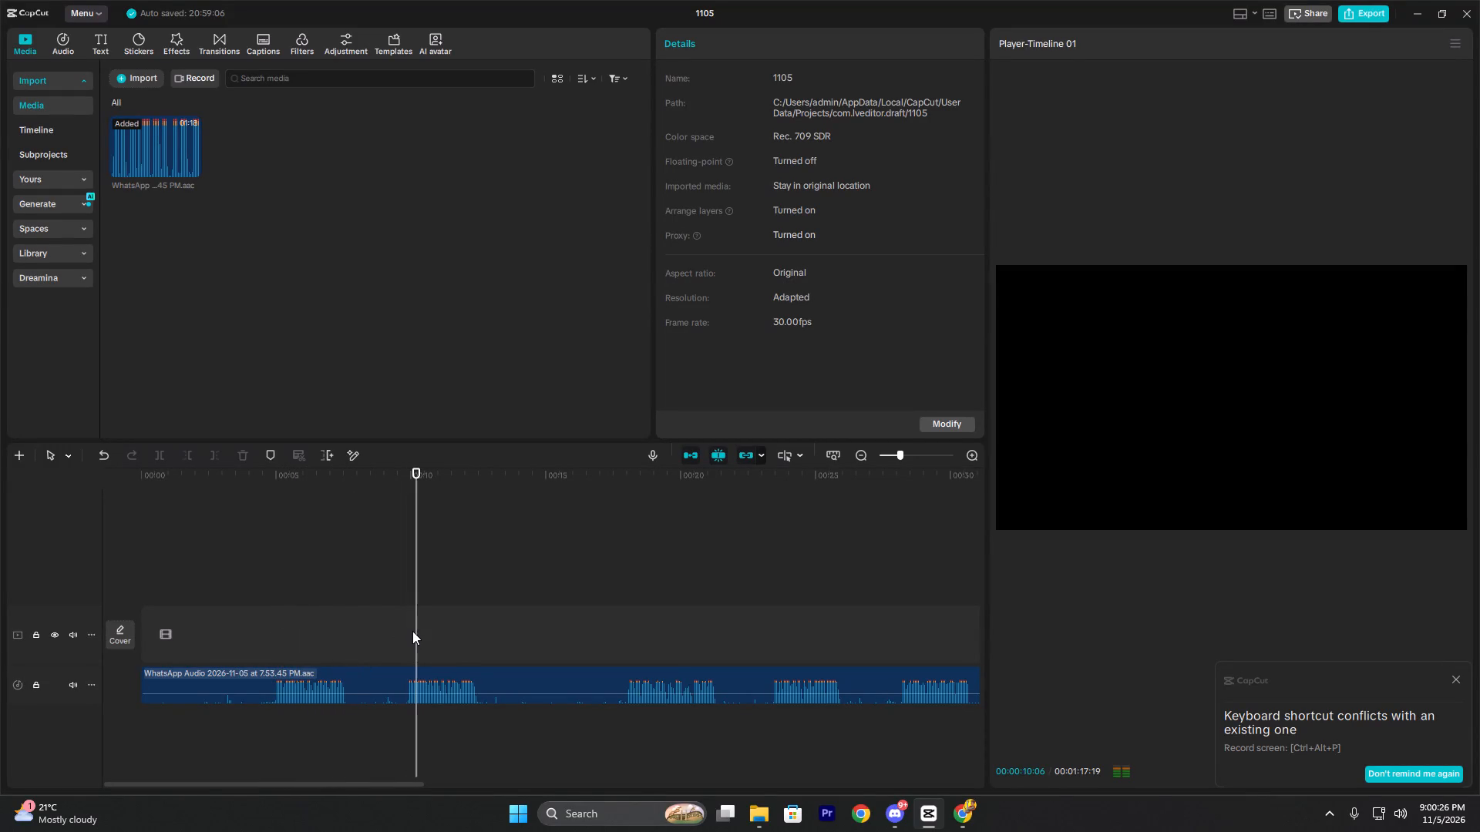
left_click(617, 615)
left_click(624, 614)
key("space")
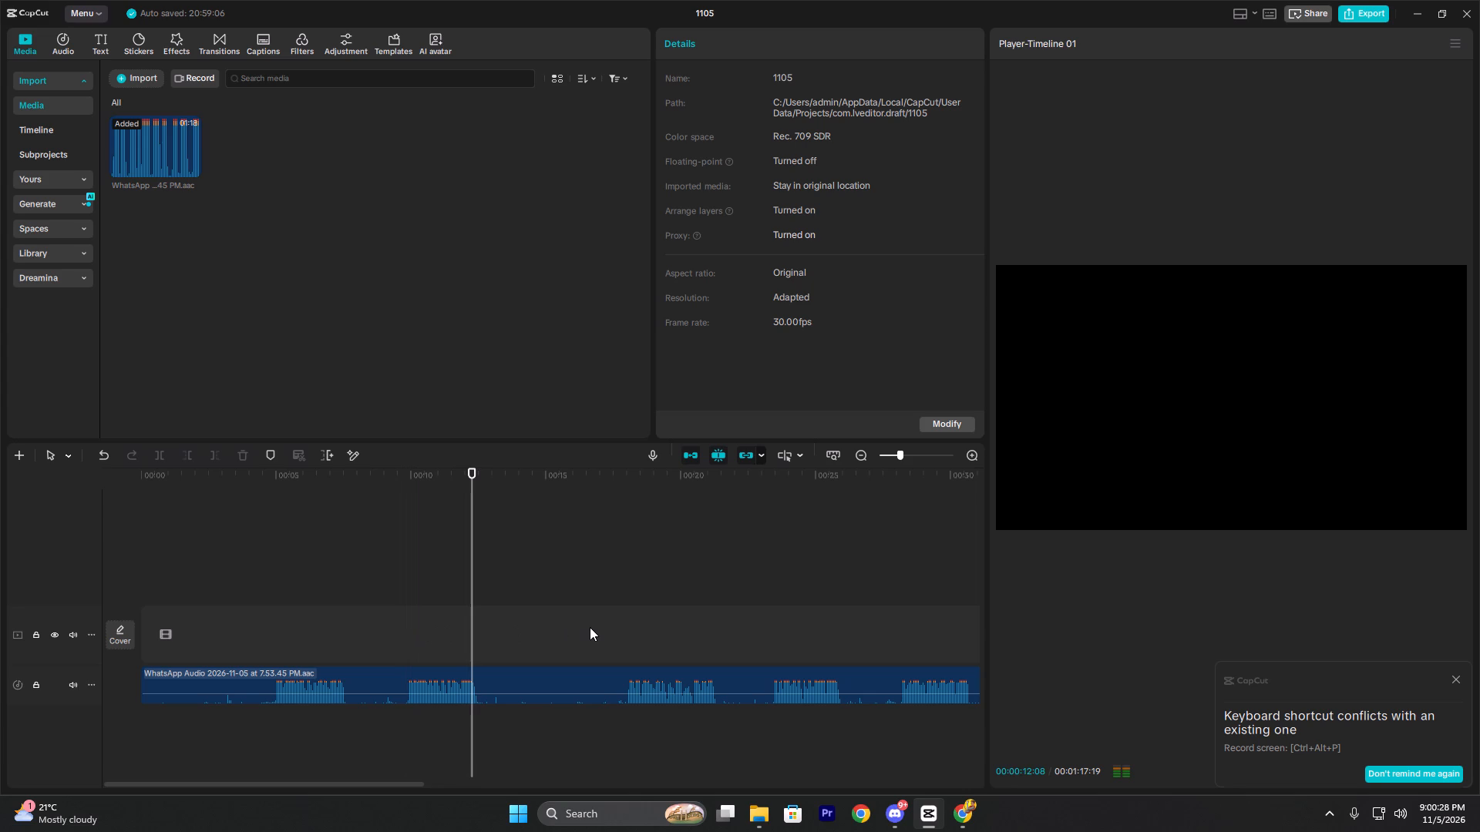
left_click(398, 610)
left_click_drag(398, 610, 409, 609)
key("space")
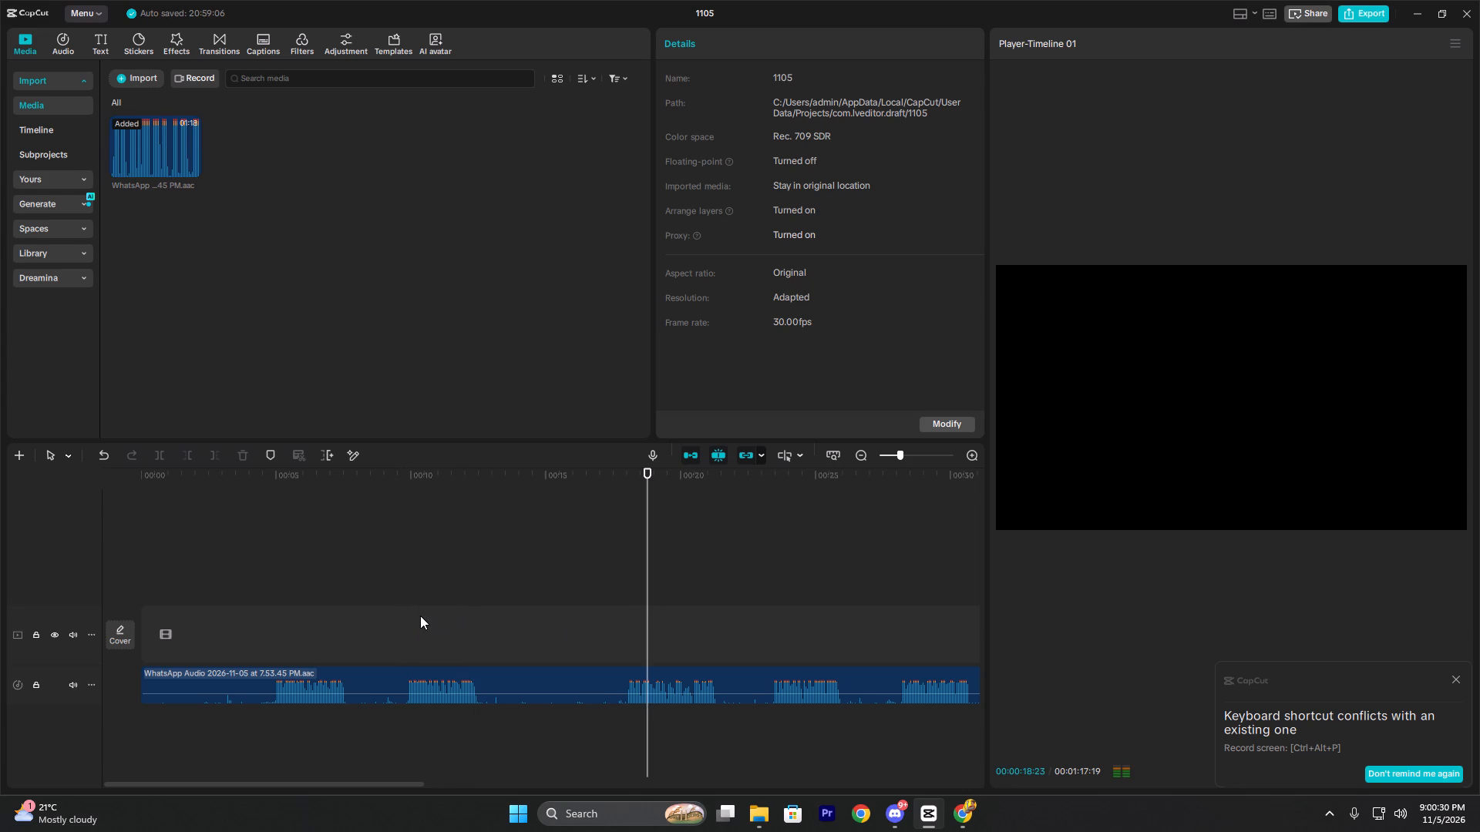
Trim away the WhatsApp audio before about 00:00:09:25, at the second phrase's start, and move the remaining clip to the timeline's beginning.
double_click(402, 608)
left_click(429, 672)
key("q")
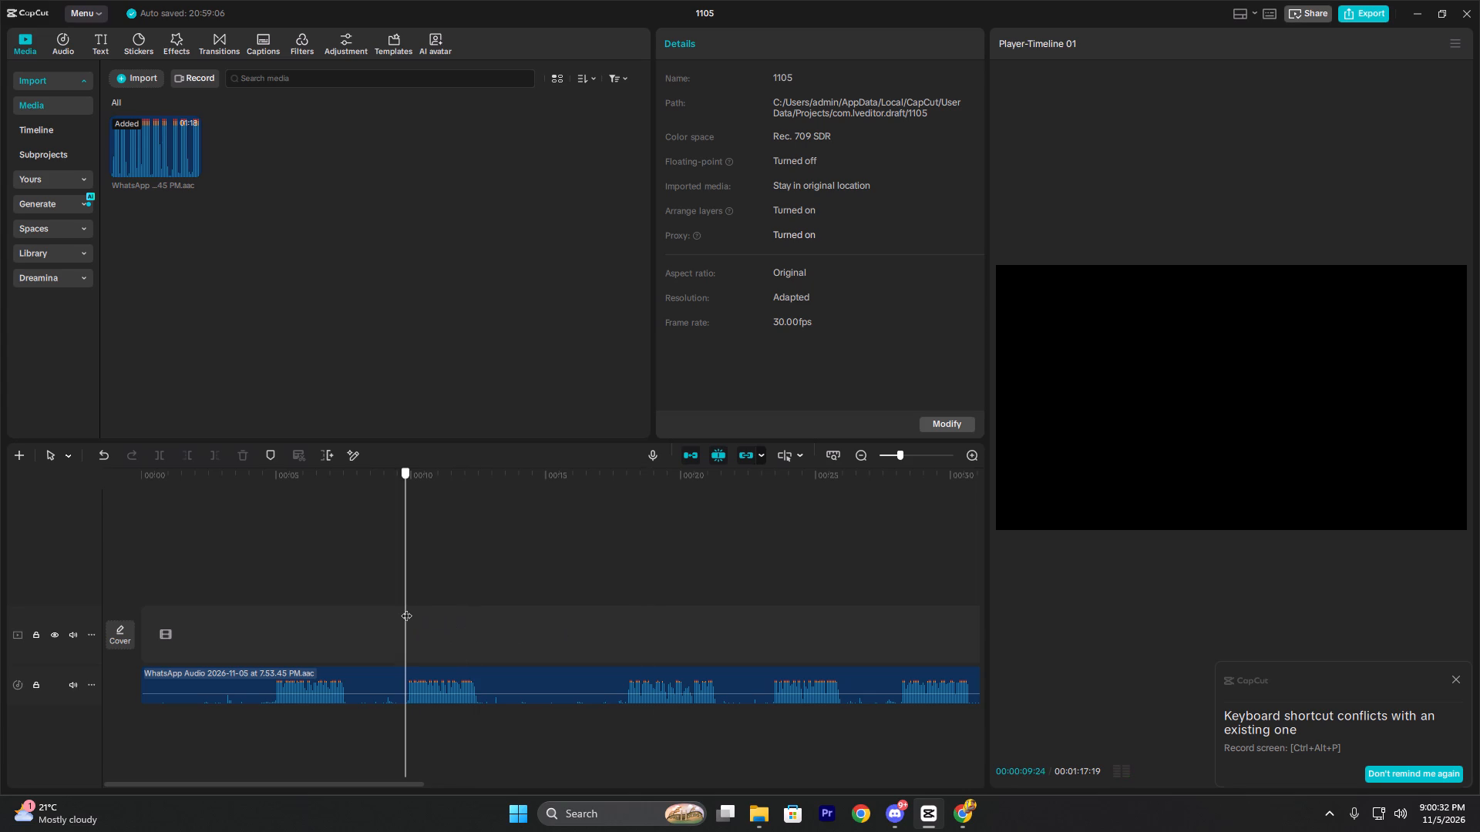
left_click_drag(510, 679, 339, 680)
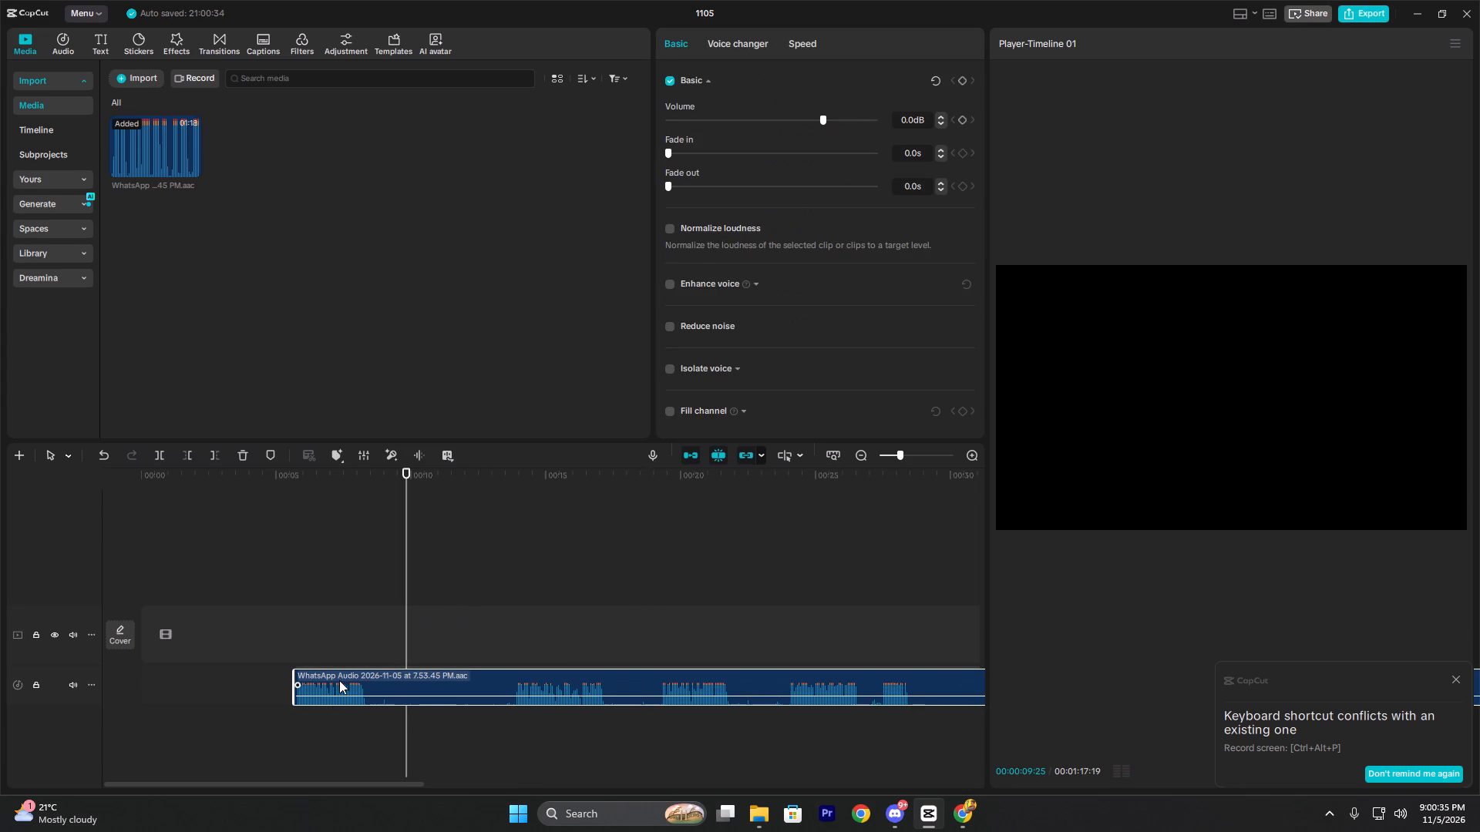
left_click_drag(339, 680, 245, 683)
Play the trimmed audio from its start to the pause after the first phrase, about 00:00:02:23, and select the clip.
left_click(152, 569)
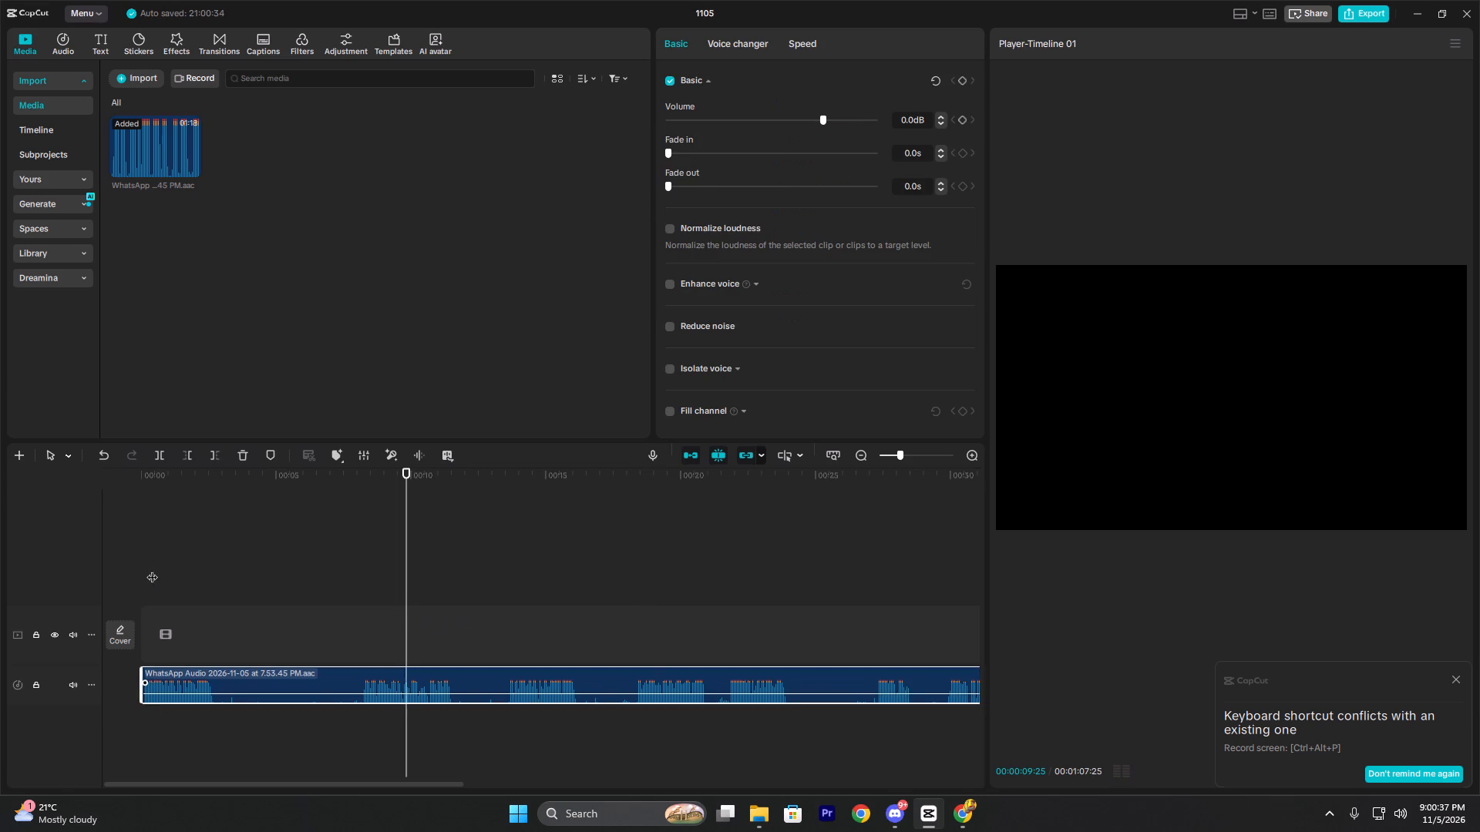
left_click_drag(152, 569, 140, 568)
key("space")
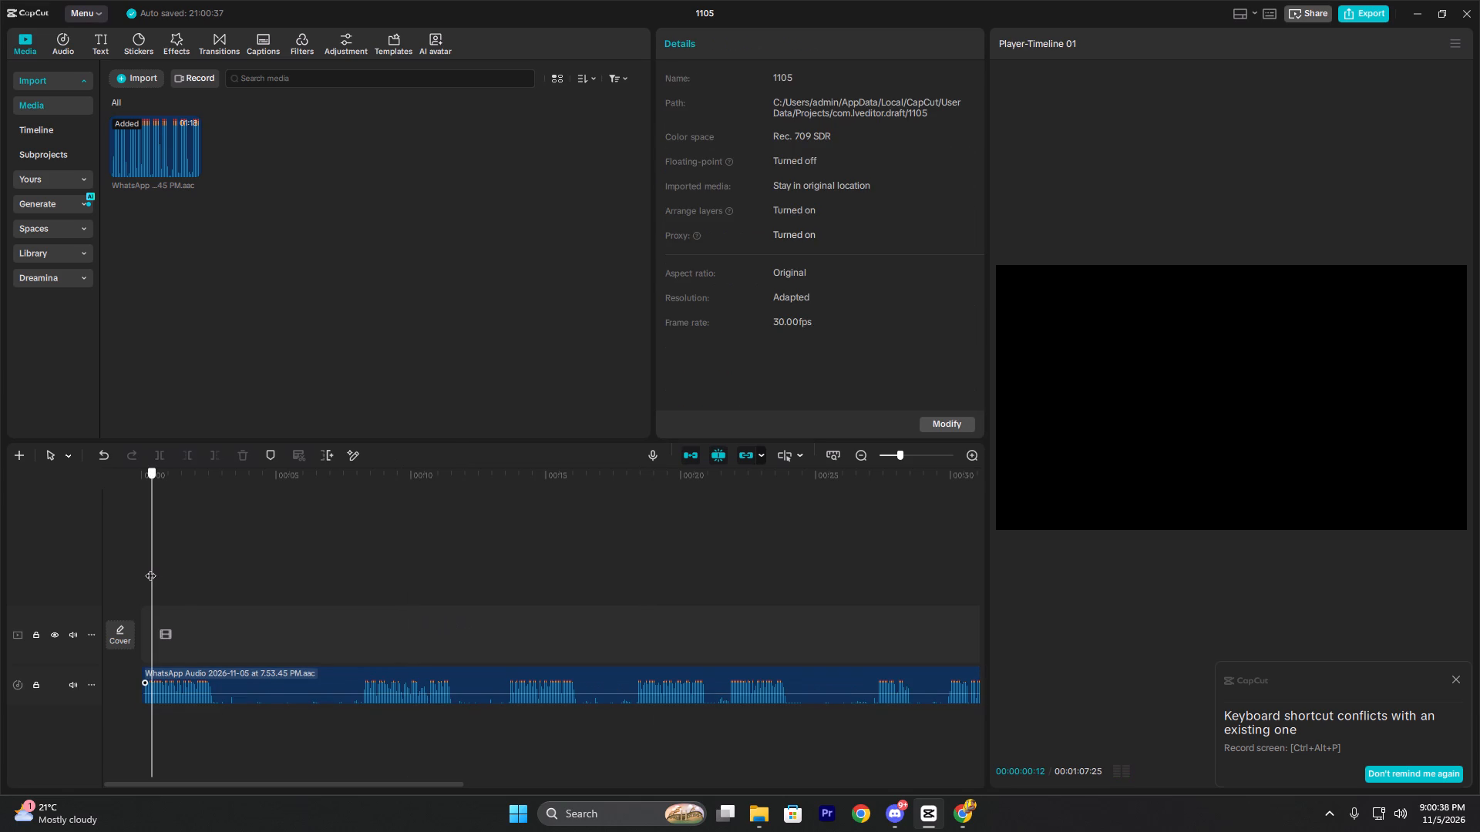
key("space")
left_click(275, 686)
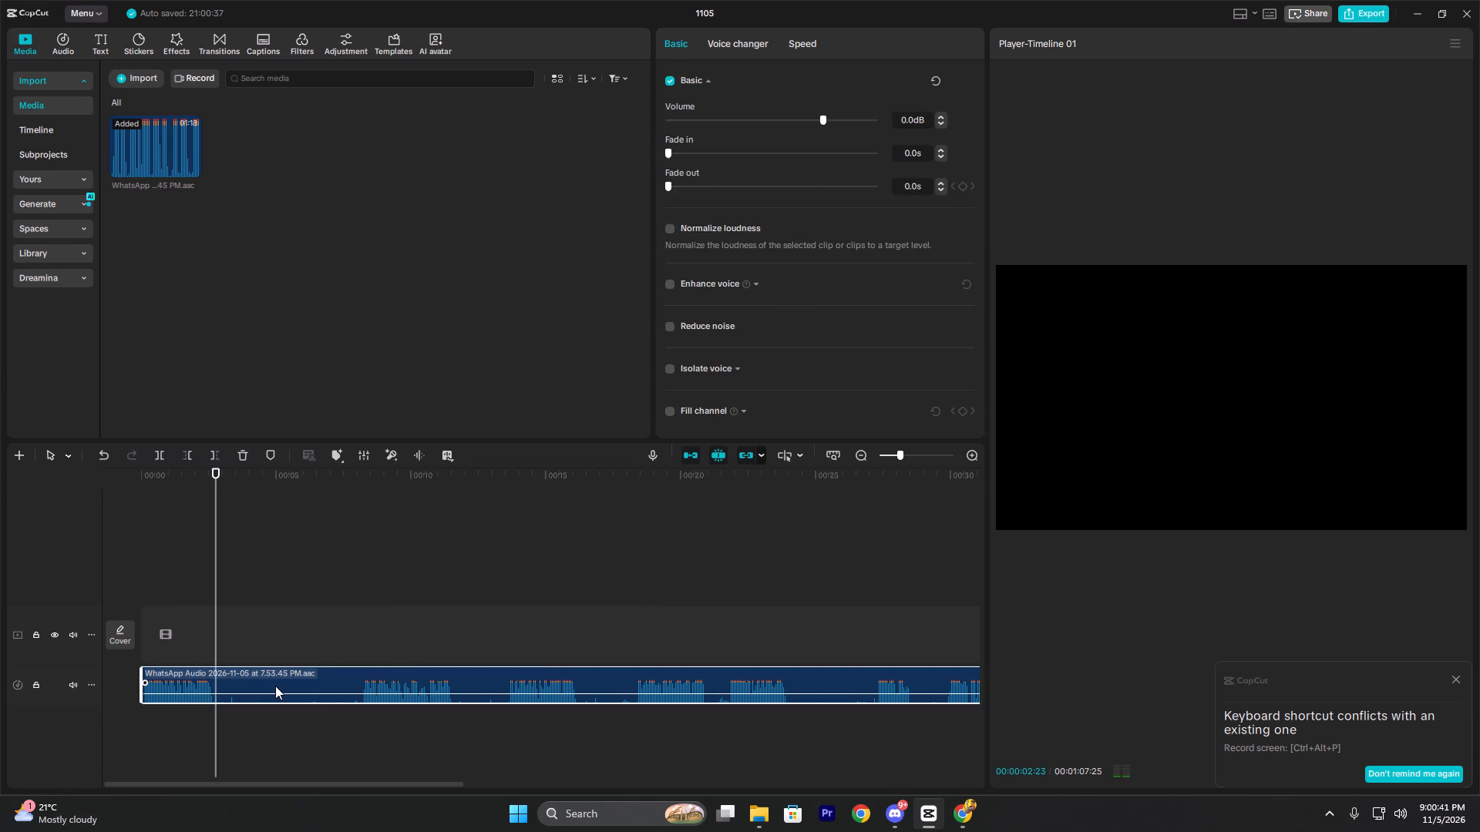
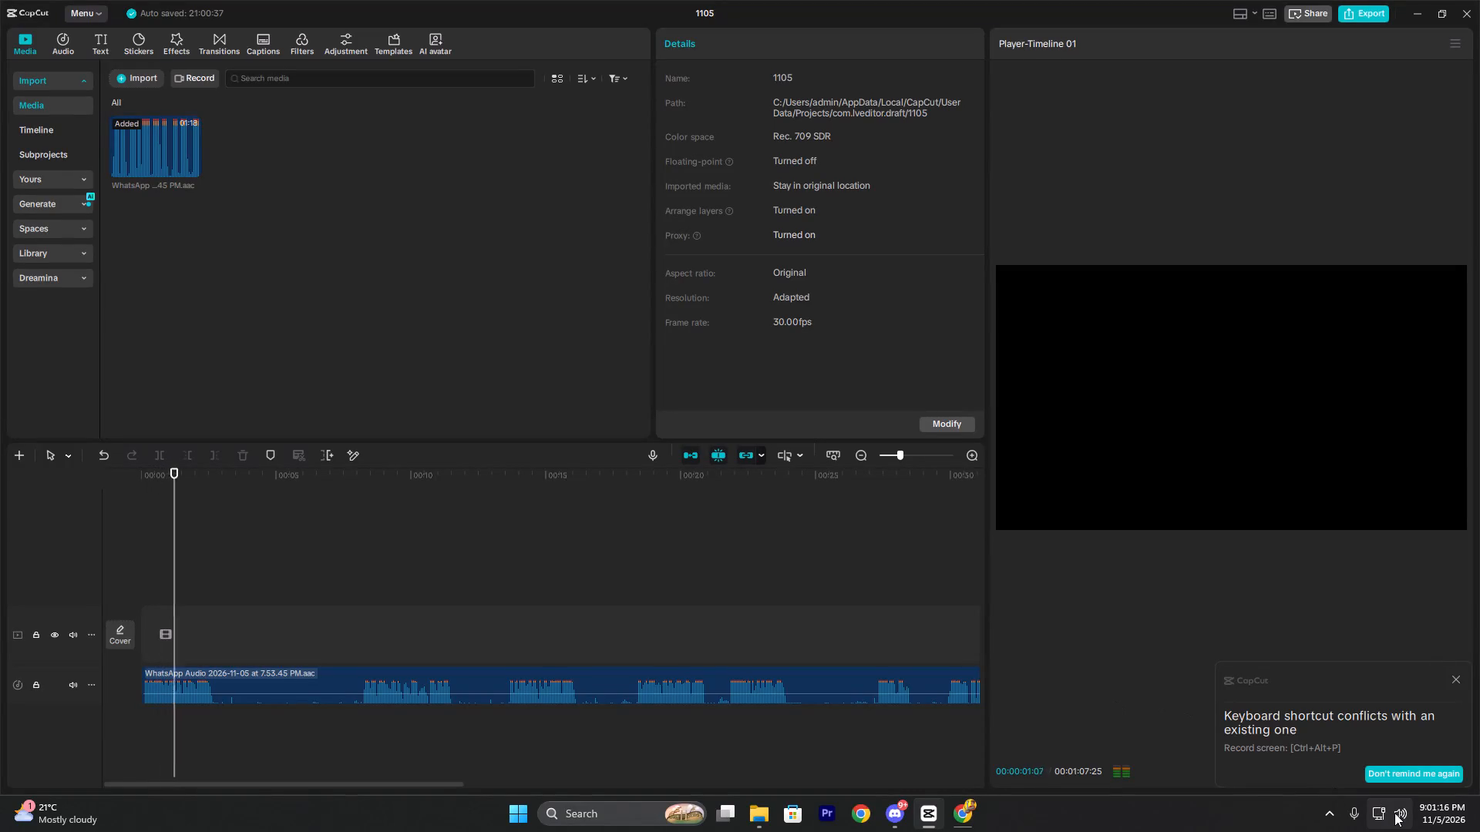
Split the WhatsApp audio recording just after its first spoken phrase, a little before the 3-second mark.
left_click(415, 590)
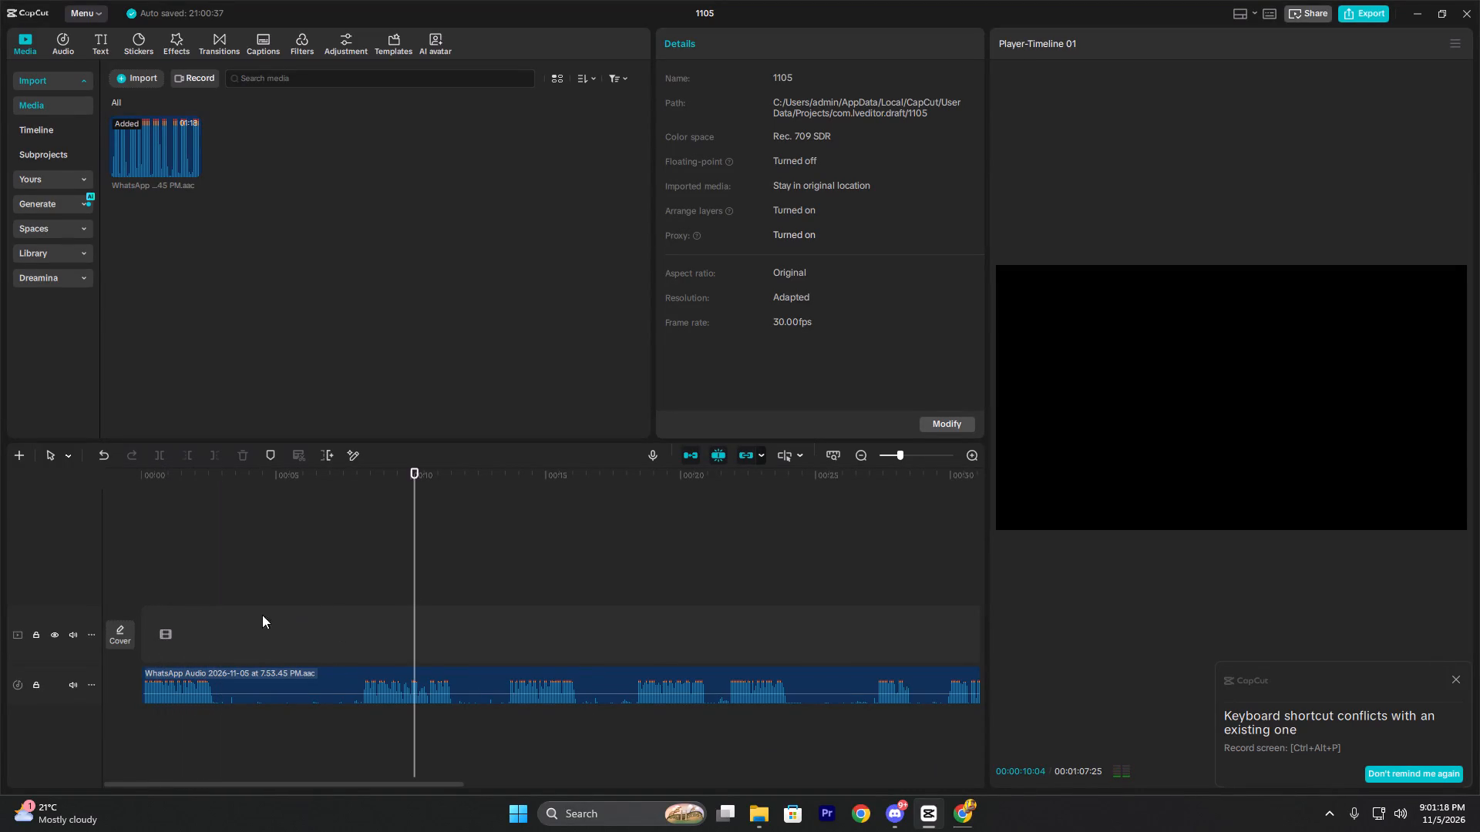
left_click(247, 617)
left_click(167, 616)
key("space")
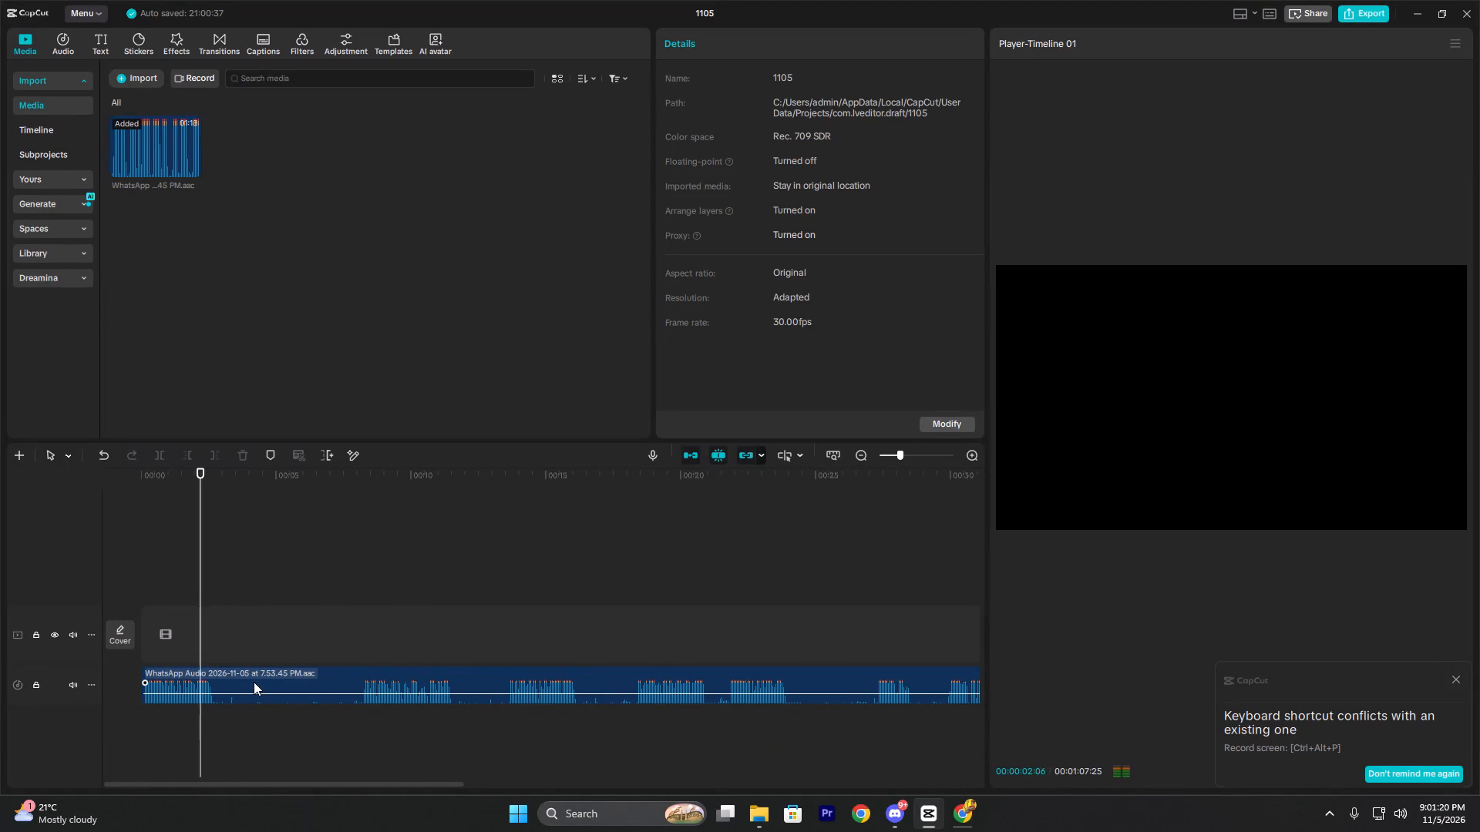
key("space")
double_click(254, 683)
key("ctrl+b")
Trim the silence off the start of the second audio clip, up to where the second phrase begins at 00:00:08:06.
double_click(351, 614)
left_click_drag(351, 614, 373, 618)
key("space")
left_click(353, 612)
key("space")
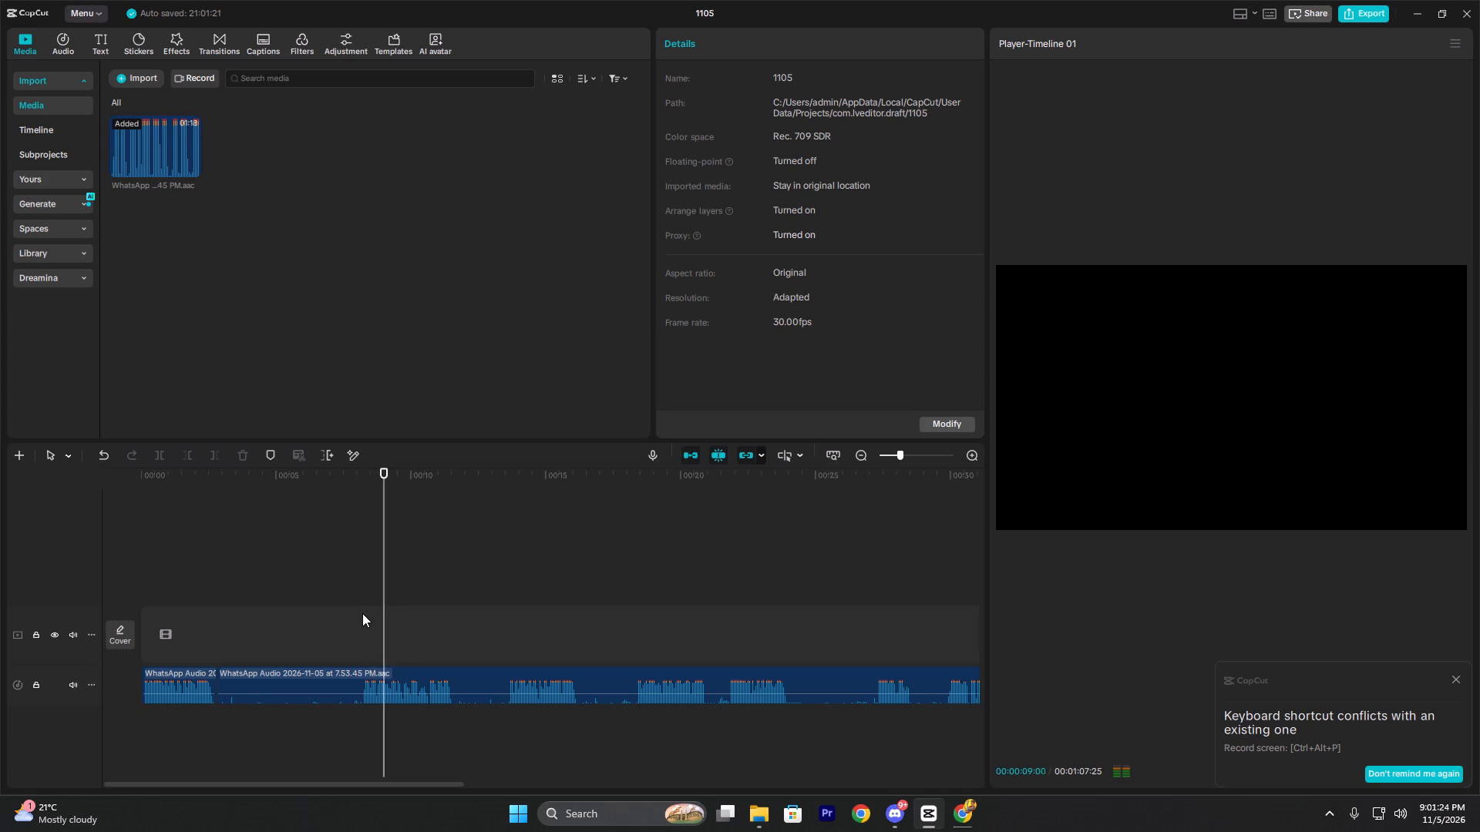
left_click(362, 613)
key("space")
left_click(362, 613)
scroll(362, 613, "up", 3, "ctrl")
left_click(392, 678)
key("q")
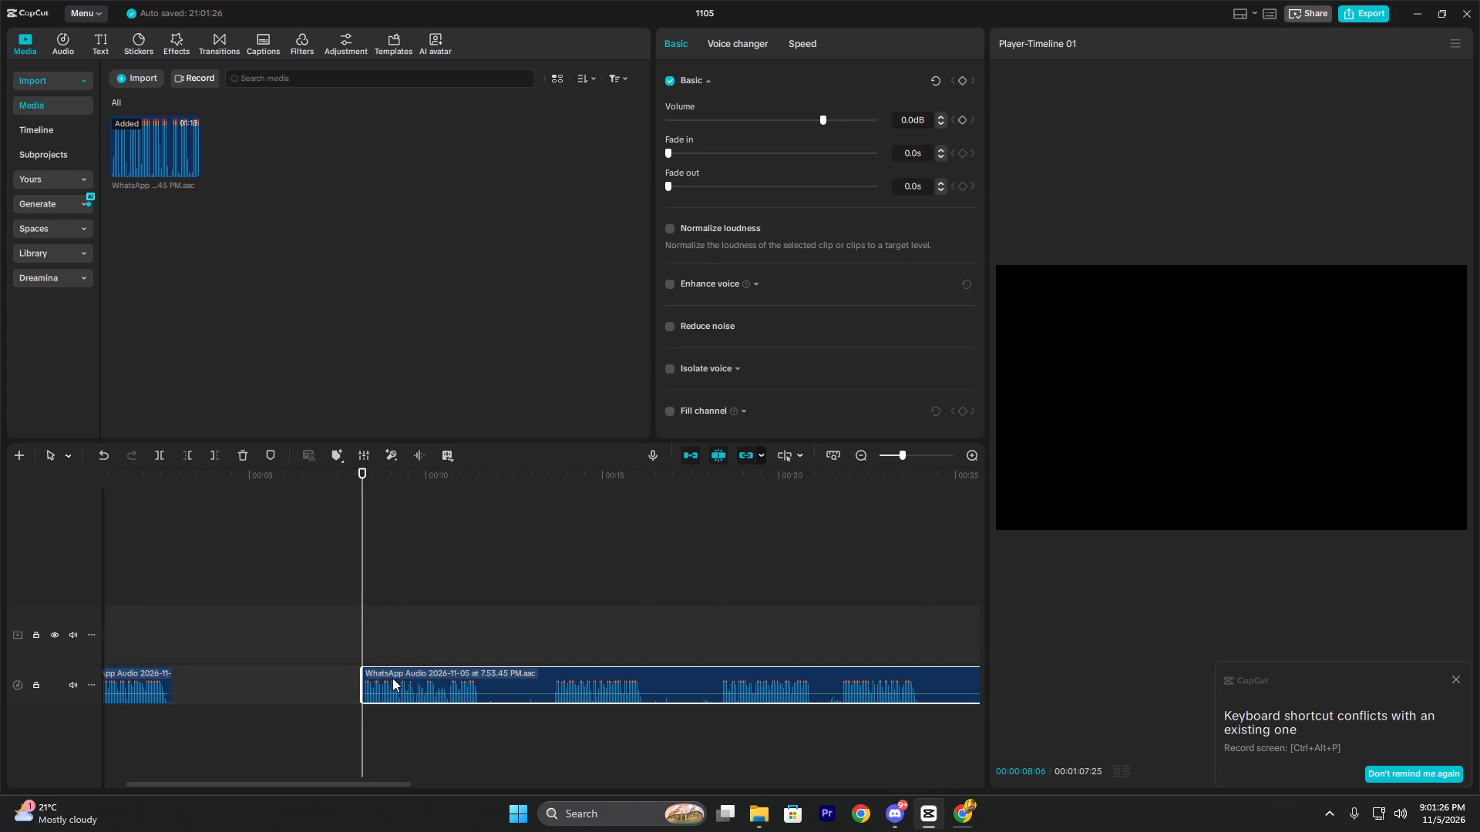
Close the gap by moving the trimmed clip back against the end of the first phrase, and play back the join.
left_click_drag(414, 673, 221, 689)
left_click(146, 616)
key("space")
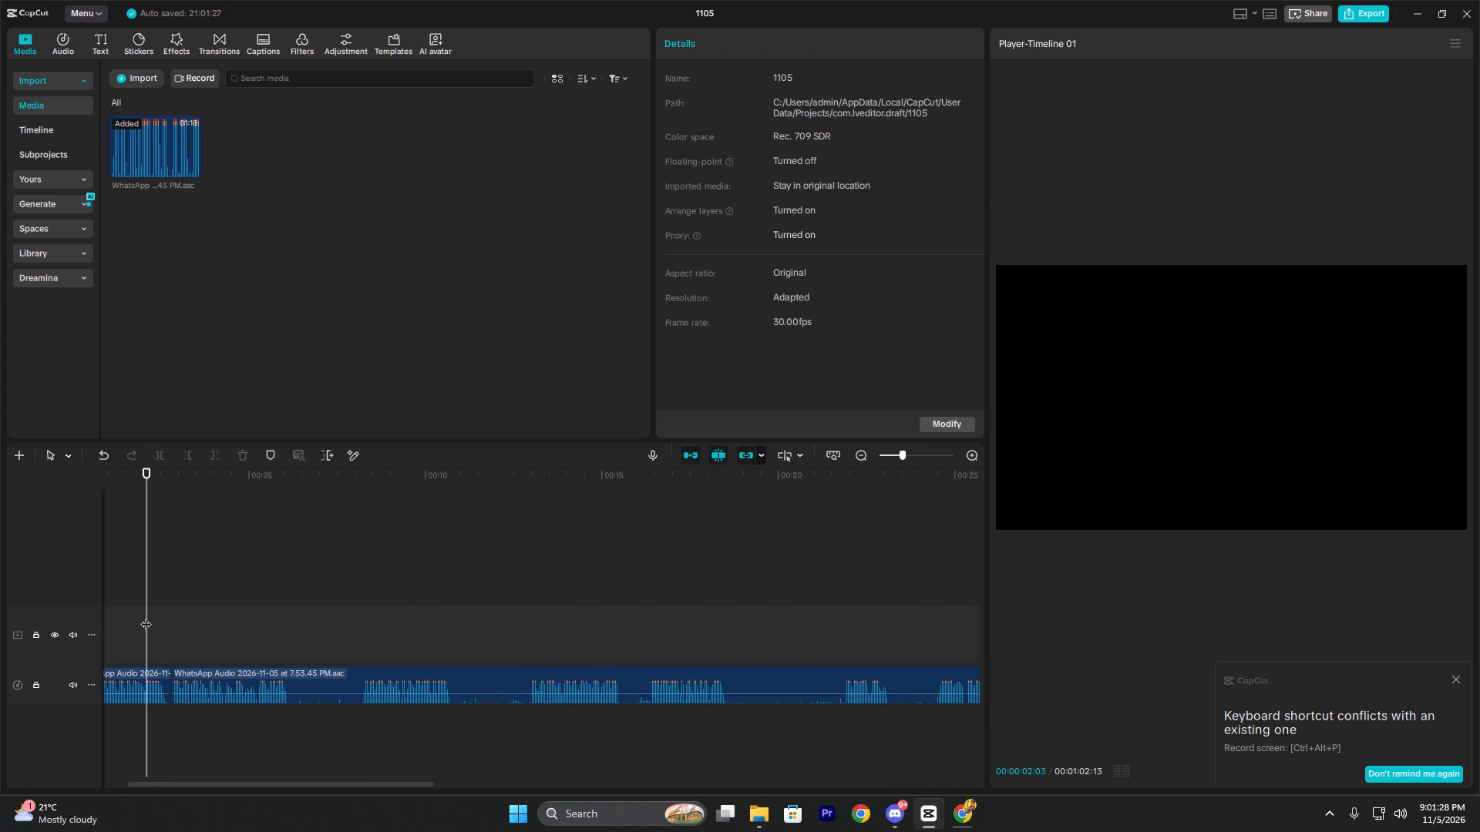
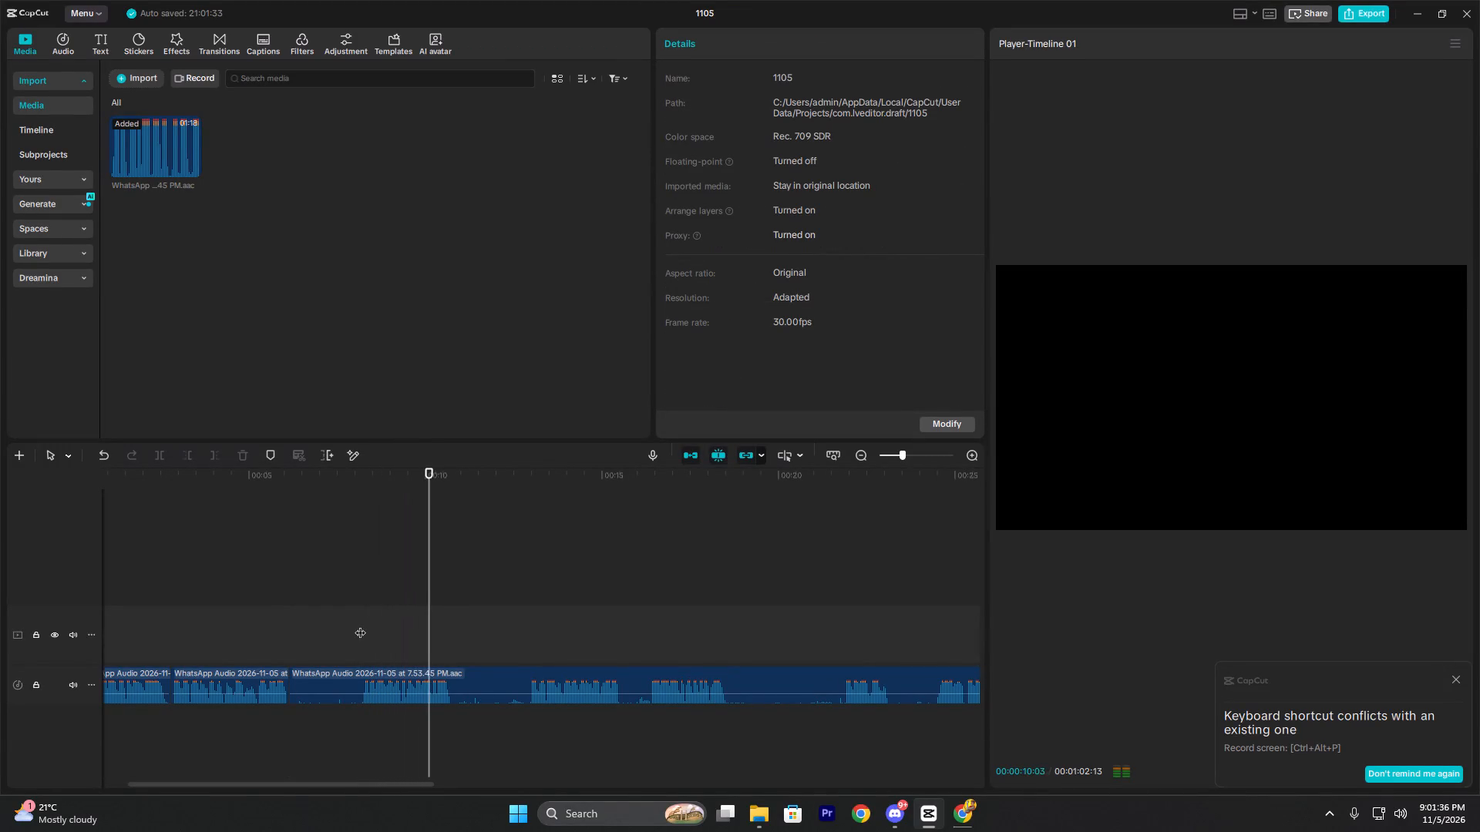
Trim the start of the last WhatsApp audio clip to its phrase at 8:04 and close the gap before it.
left_click(519, 634)
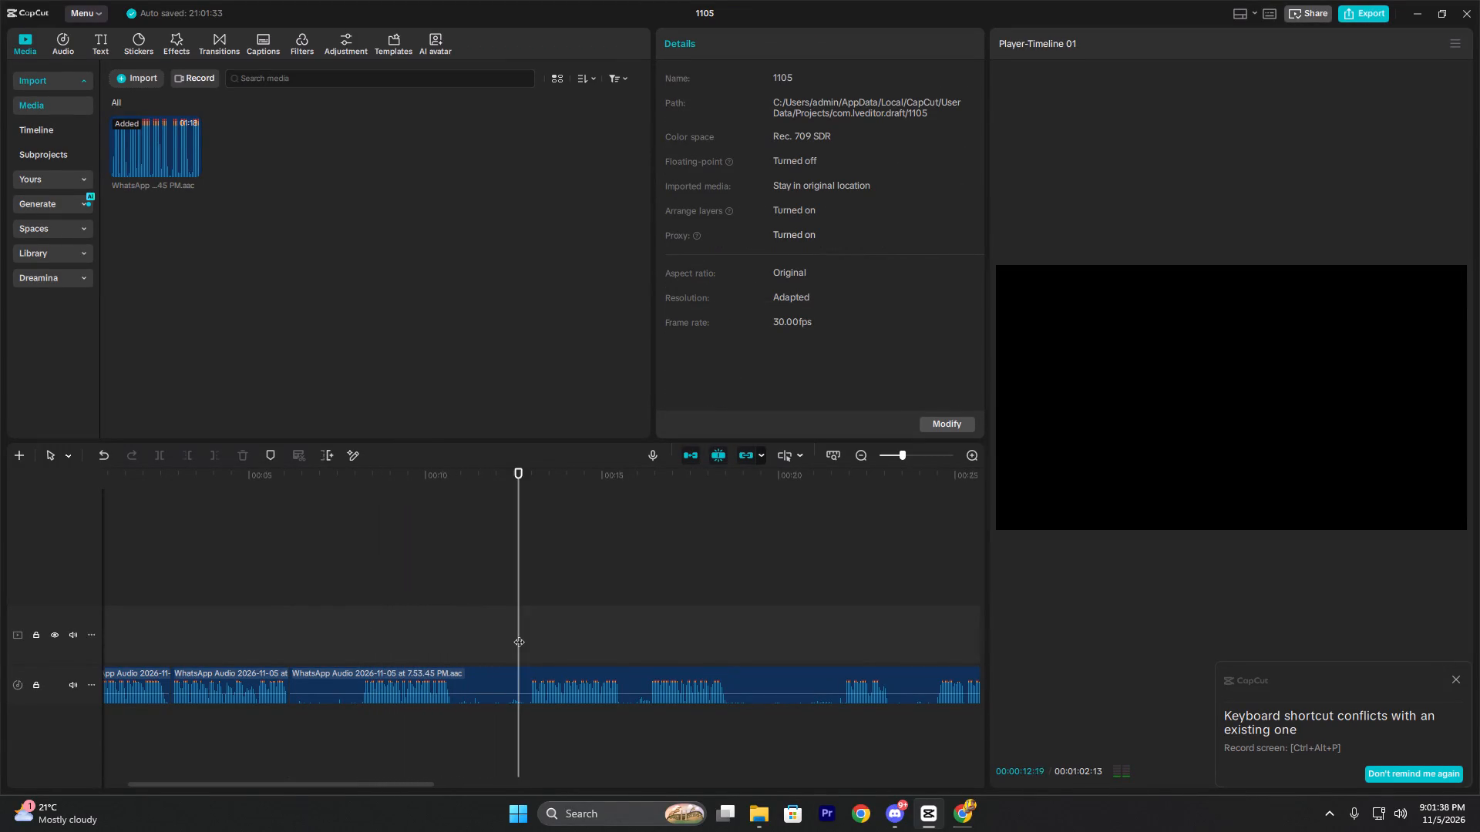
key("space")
triple_click(361, 623)
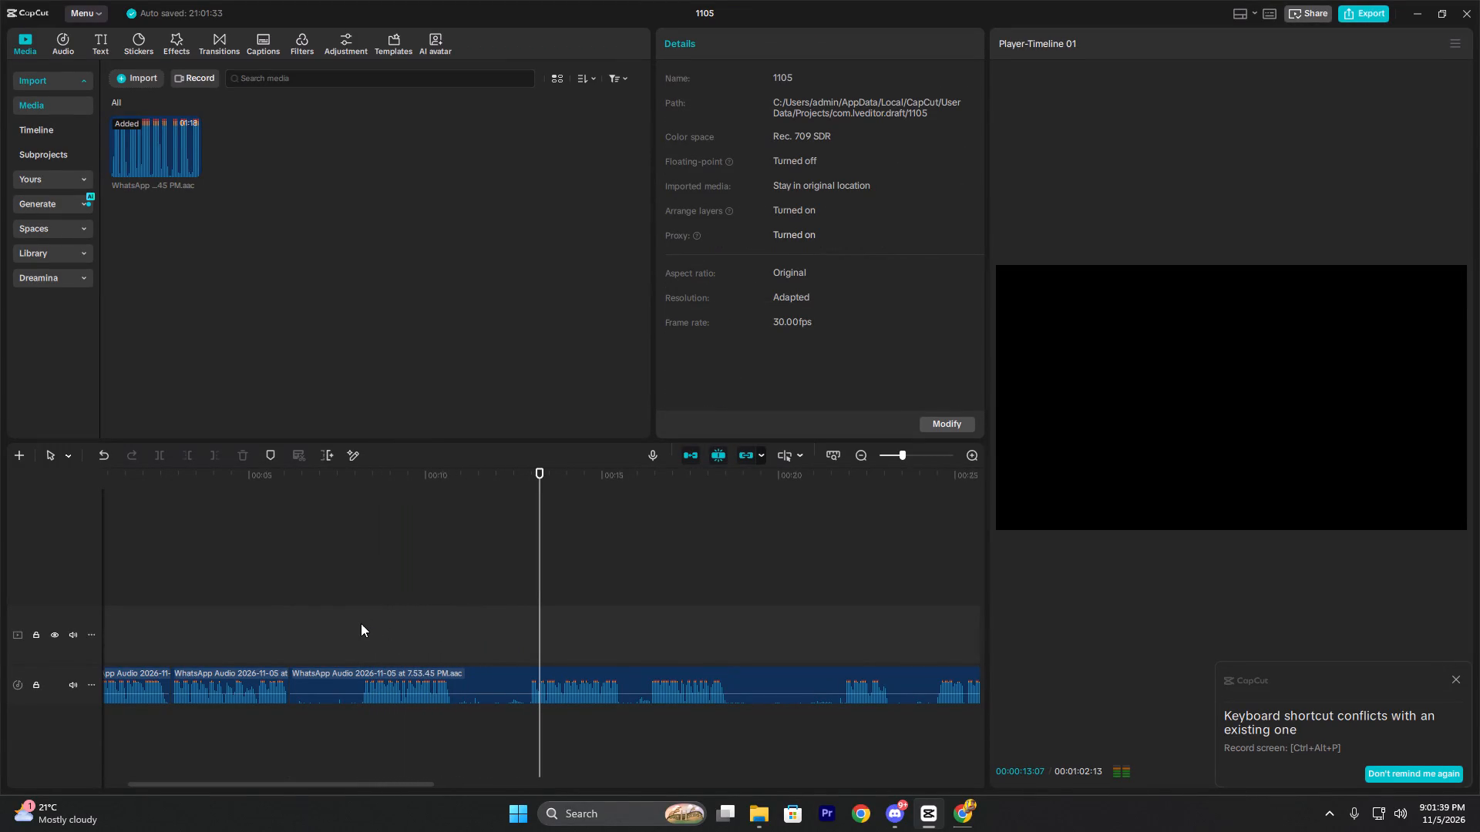
double_click(358, 623)
left_click_drag(353, 636, 360, 640)
left_click(382, 674)
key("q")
right_click(325, 677)
left_click(365, 669)
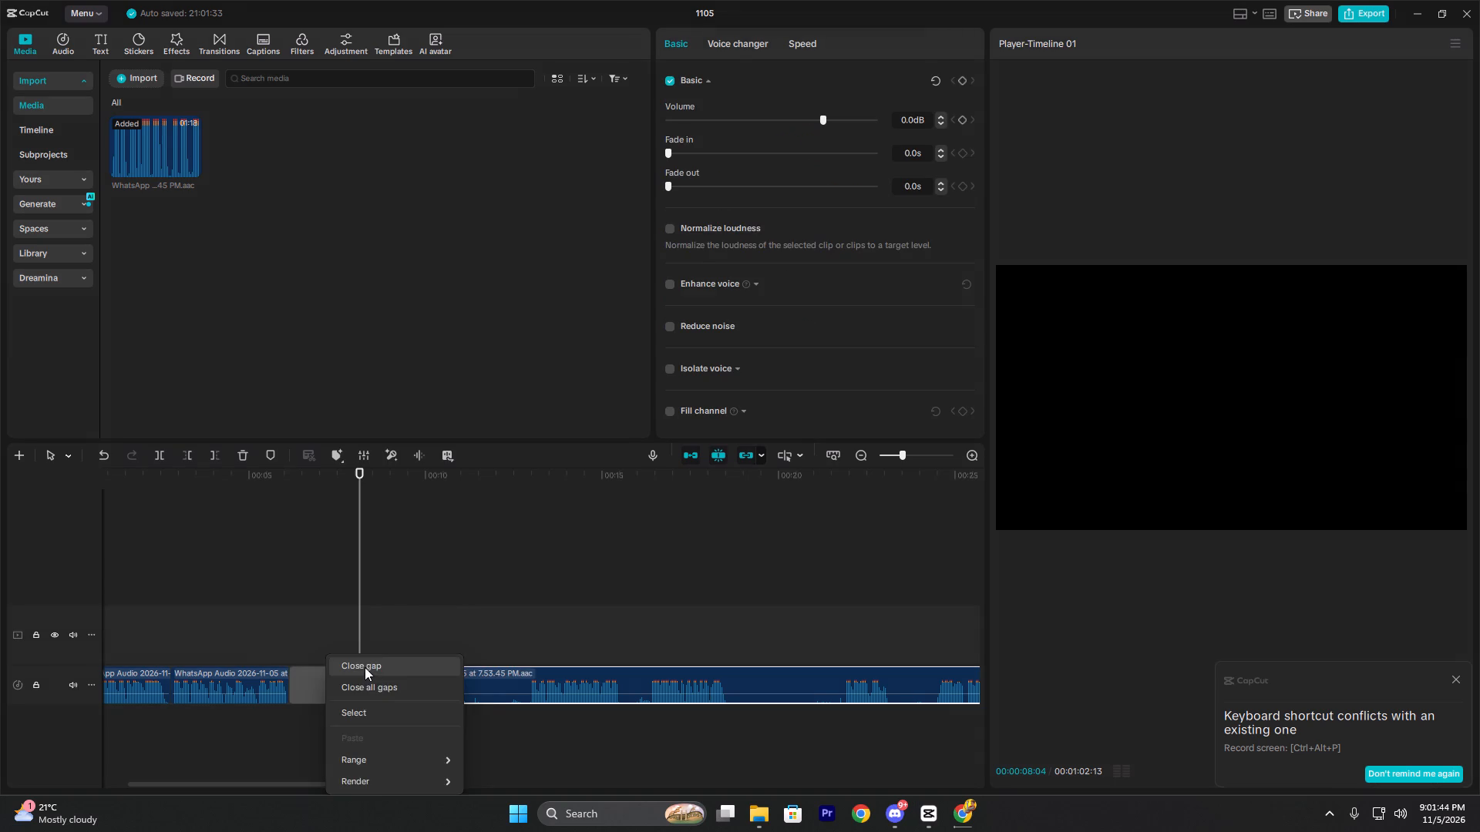
Play the joined phrase and split the last audio clip right after it at 8:22.
left_click(282, 635)
left_click_drag(284, 633, 291, 633)
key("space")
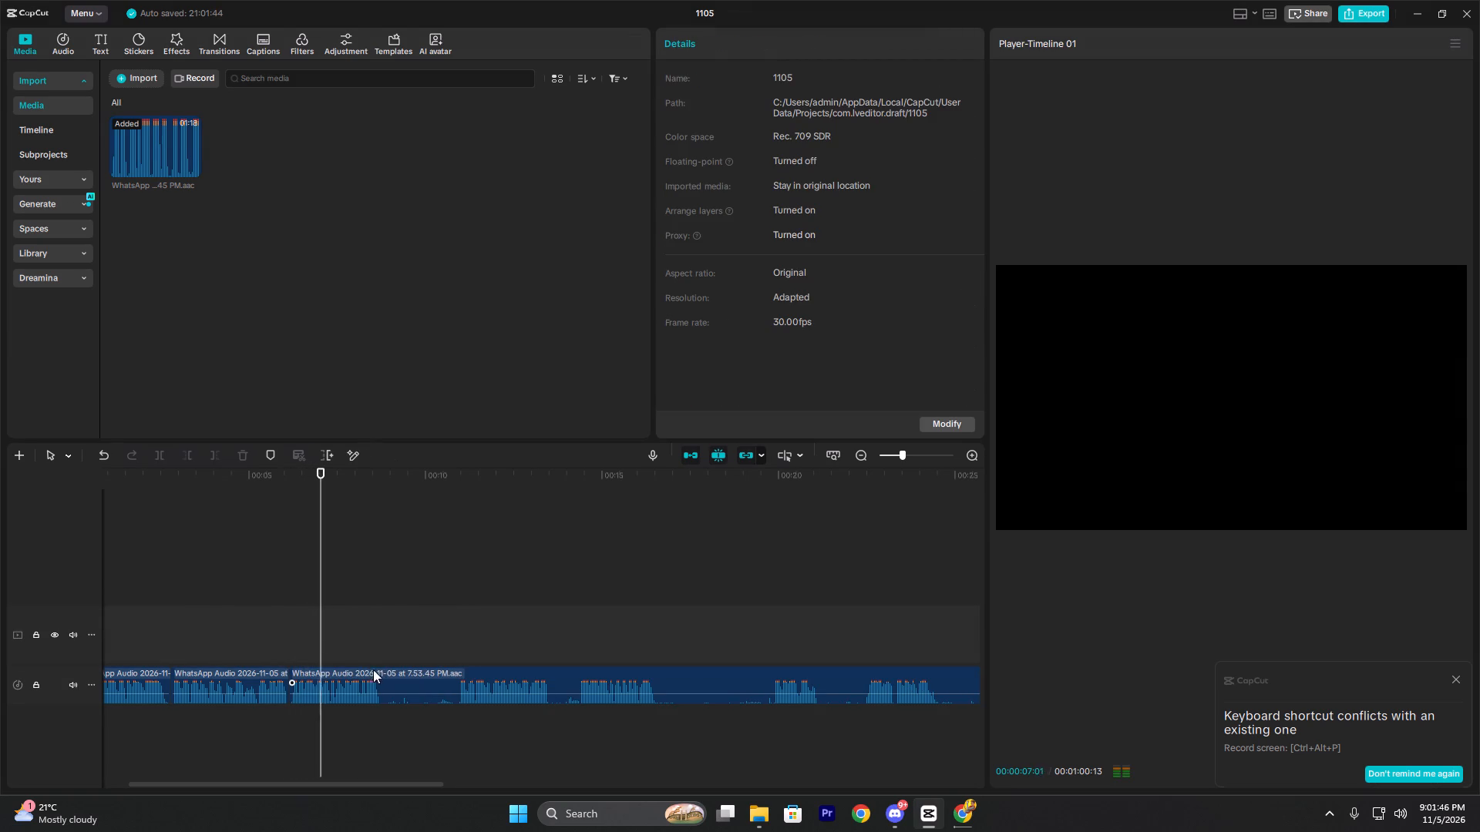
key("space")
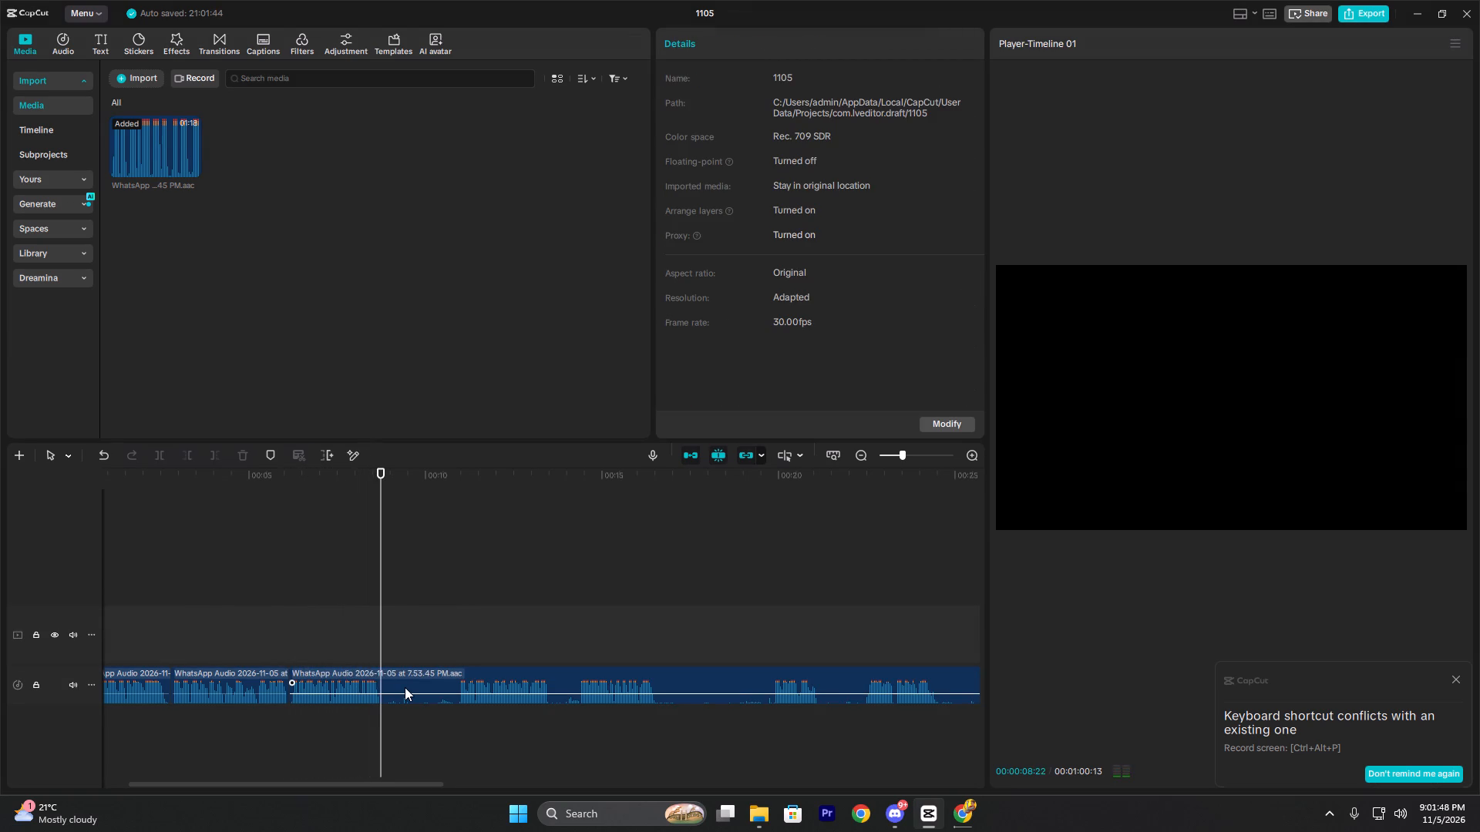
left_click(405, 687, "ctrl")
key("ctrl+b")
Trim the remaining clip's start to the next phrase at 10:28 and close the gap before it.
double_click(459, 642)
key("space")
left_click(459, 642)
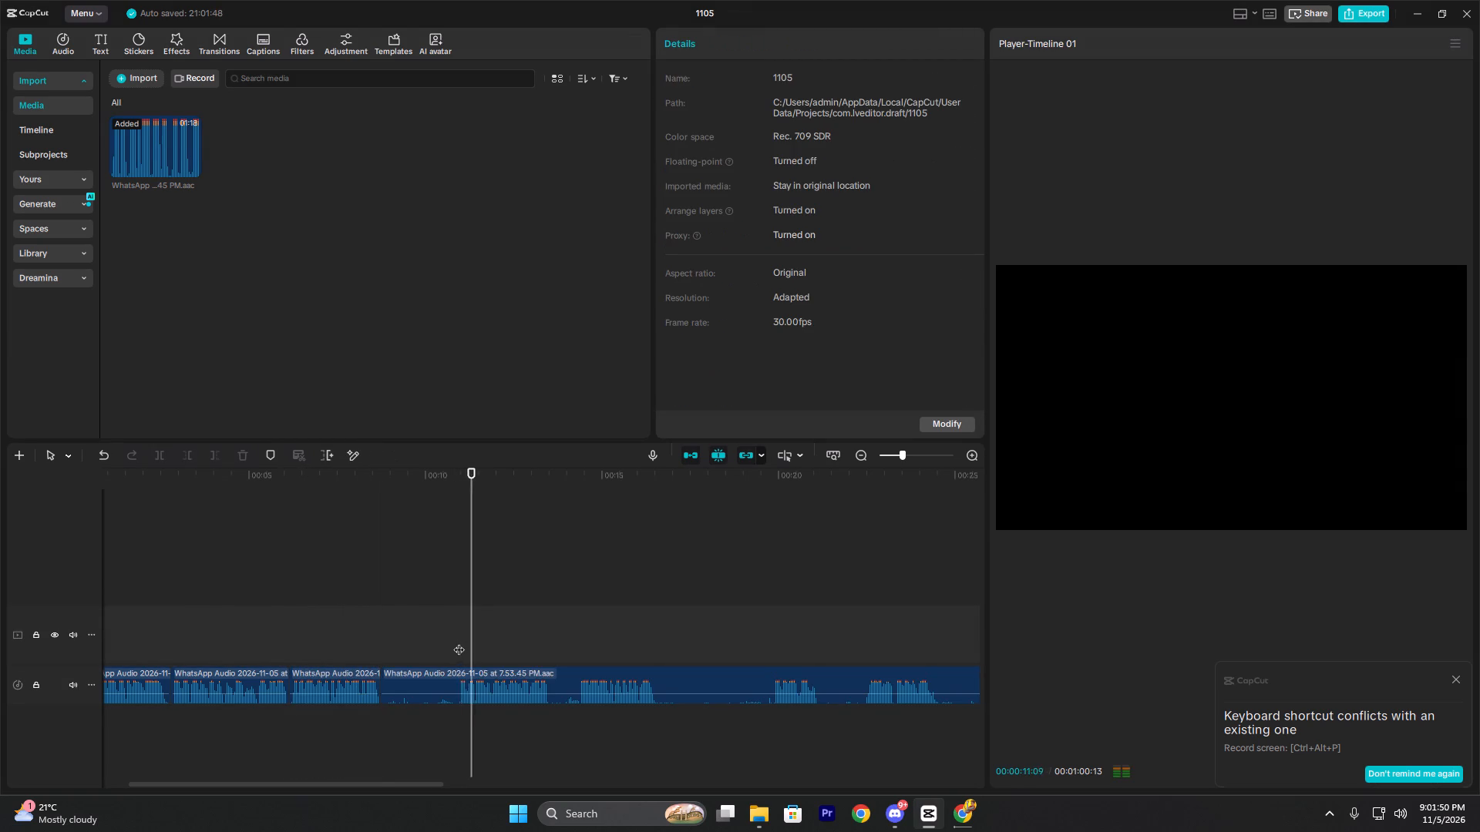
left_click(460, 669)
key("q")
right_click(419, 672)
left_click(447, 666)
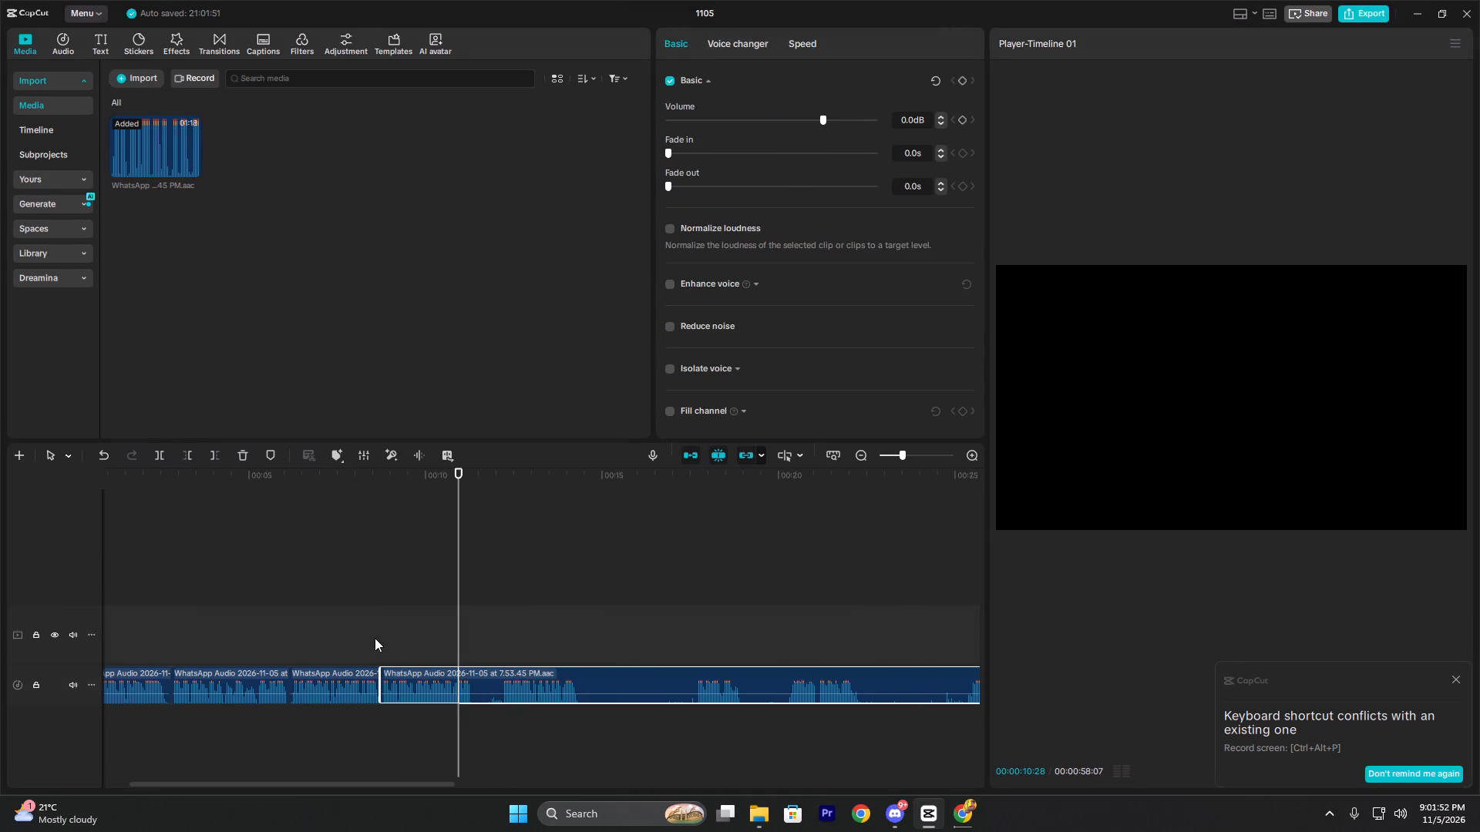
Listen through this phrase and split the remaining audio clip at its end, at 11:10.
left_click(373, 636)
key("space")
scroll(460, 653, "up", 1)
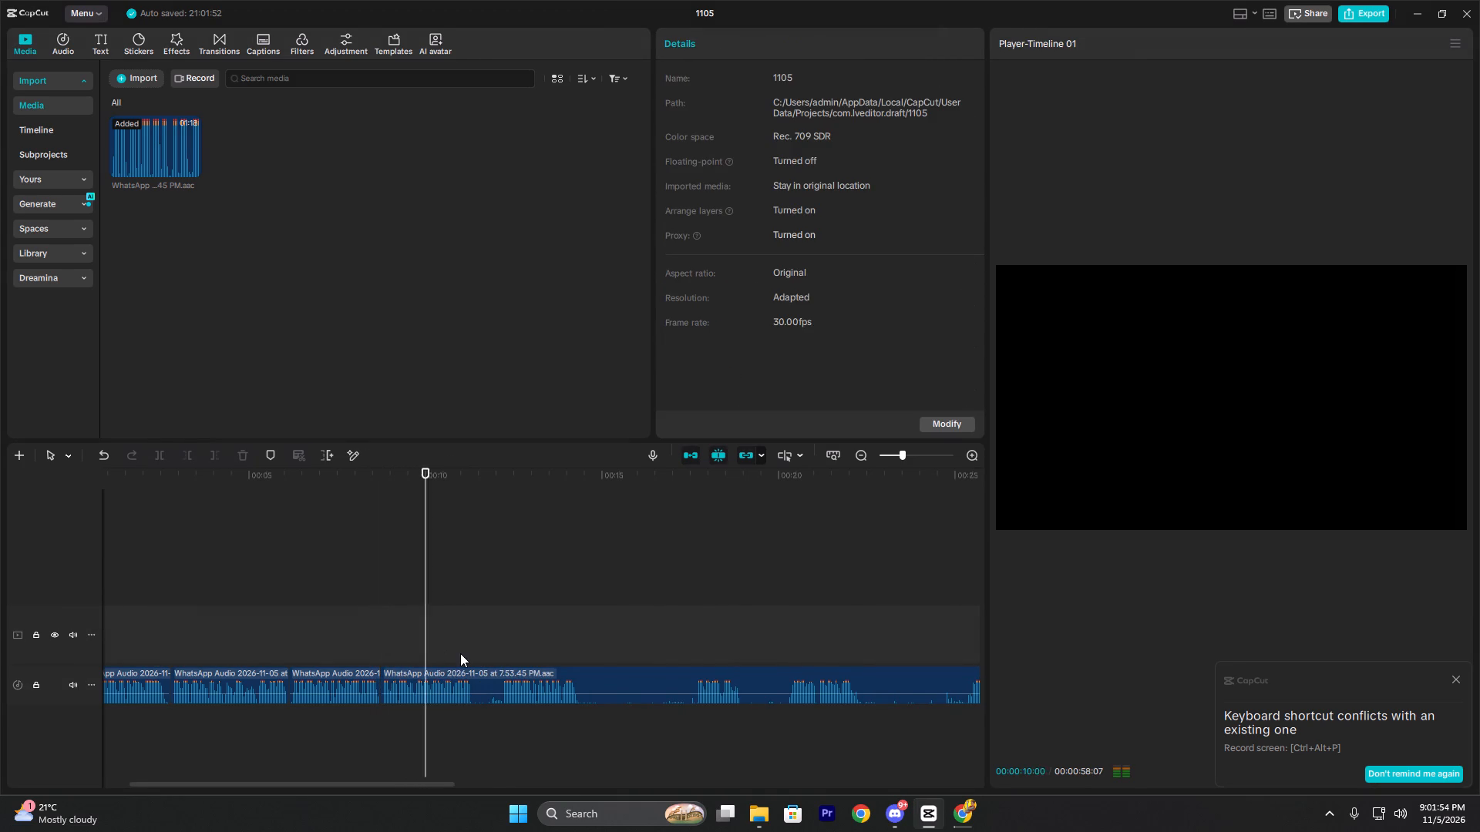
scroll(460, 653, "up", 2)
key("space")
left_click(499, 681)
key("ctrl+b")
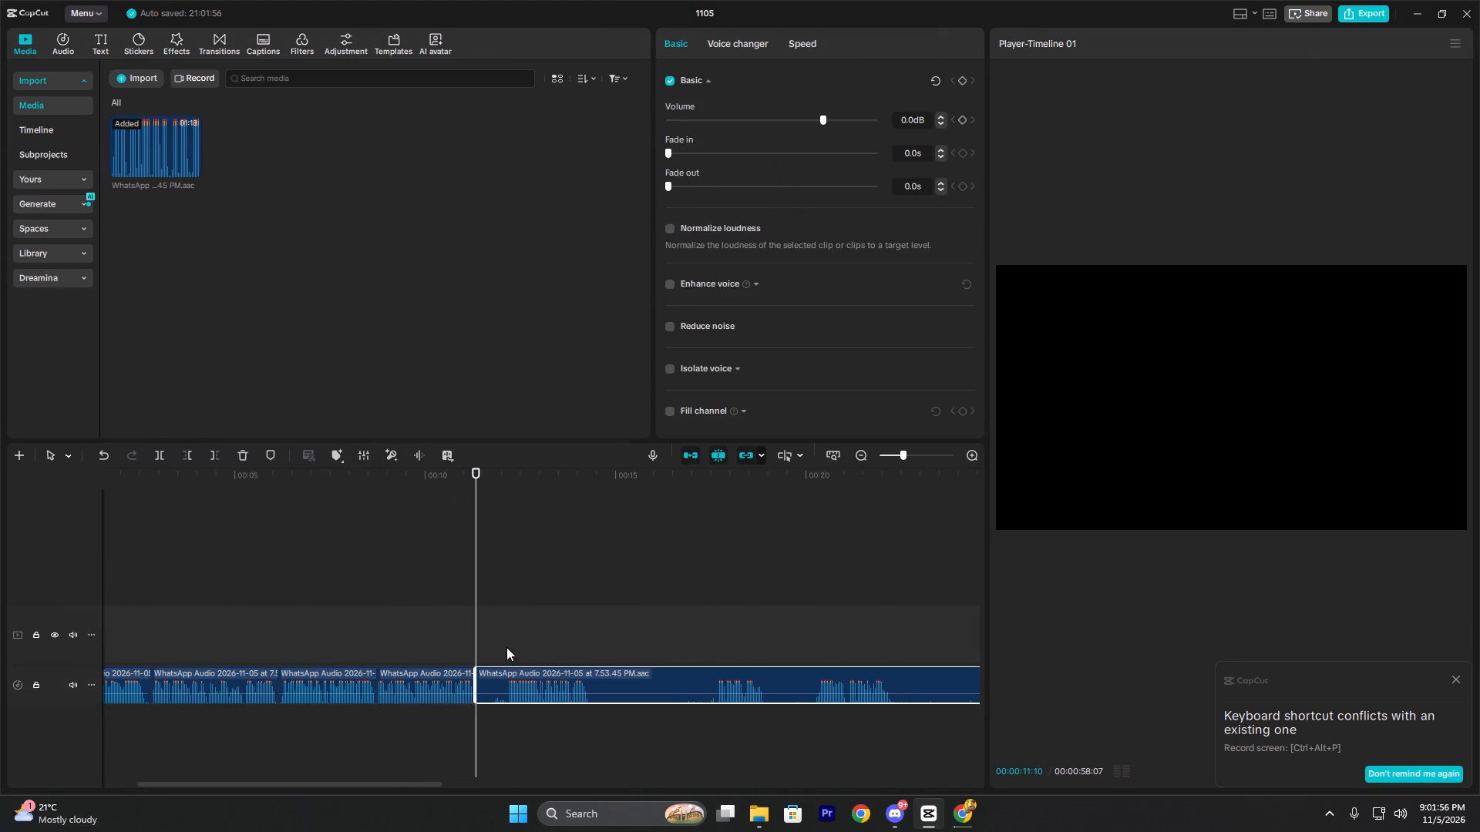
Trim the remaining clip's start to 12:04 and move it to a new upper audio track at about 11:02, overlapping the previous clip's end.
left_click(506, 647)
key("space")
left_click(506, 645)
left_click(520, 675)
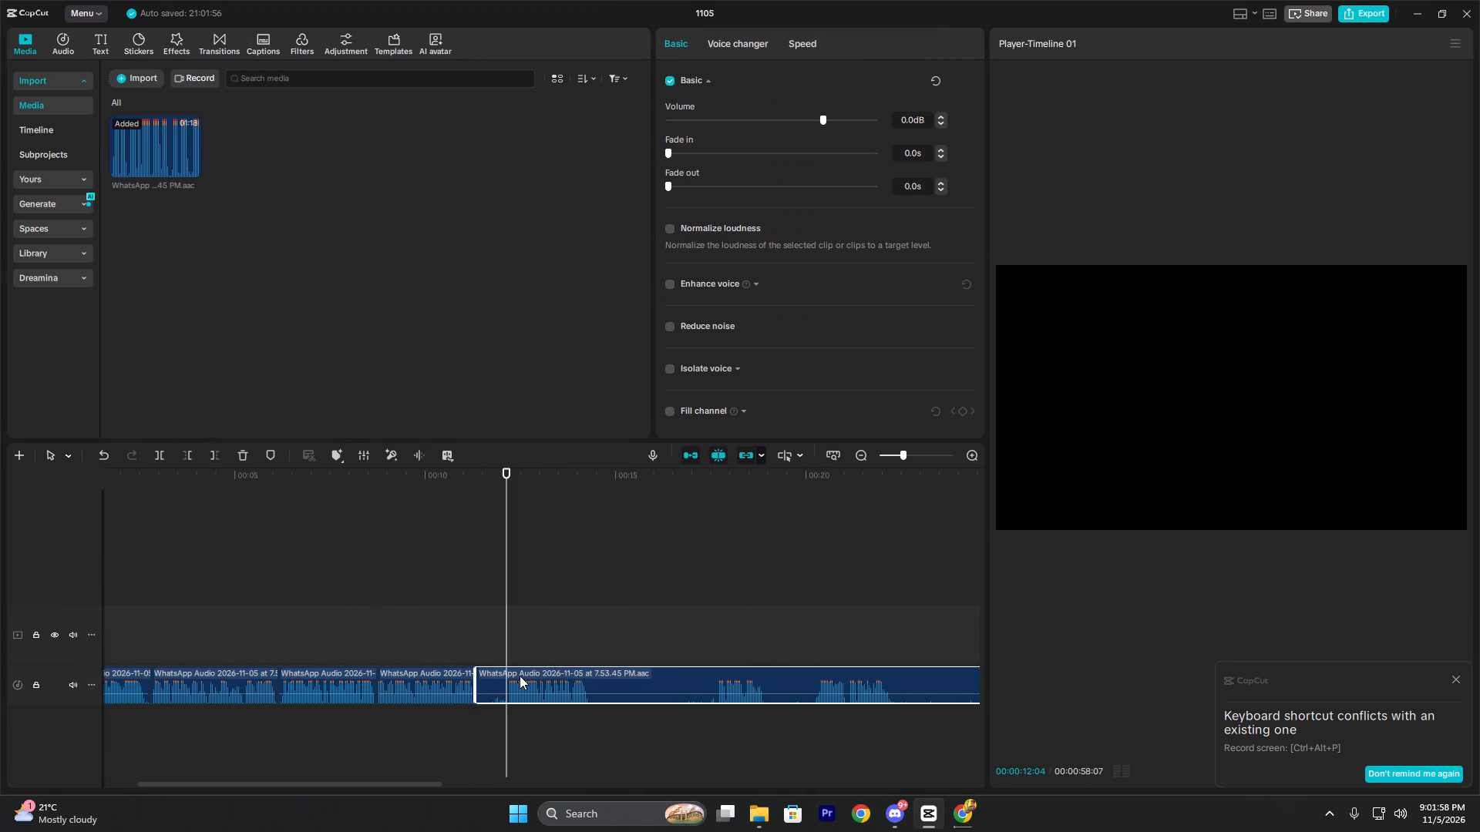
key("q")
left_click_drag(528, 676, 500, 653)
left_click_drag(499, 653, 495, 662)
left_click(495, 662)
left_click(495, 668)
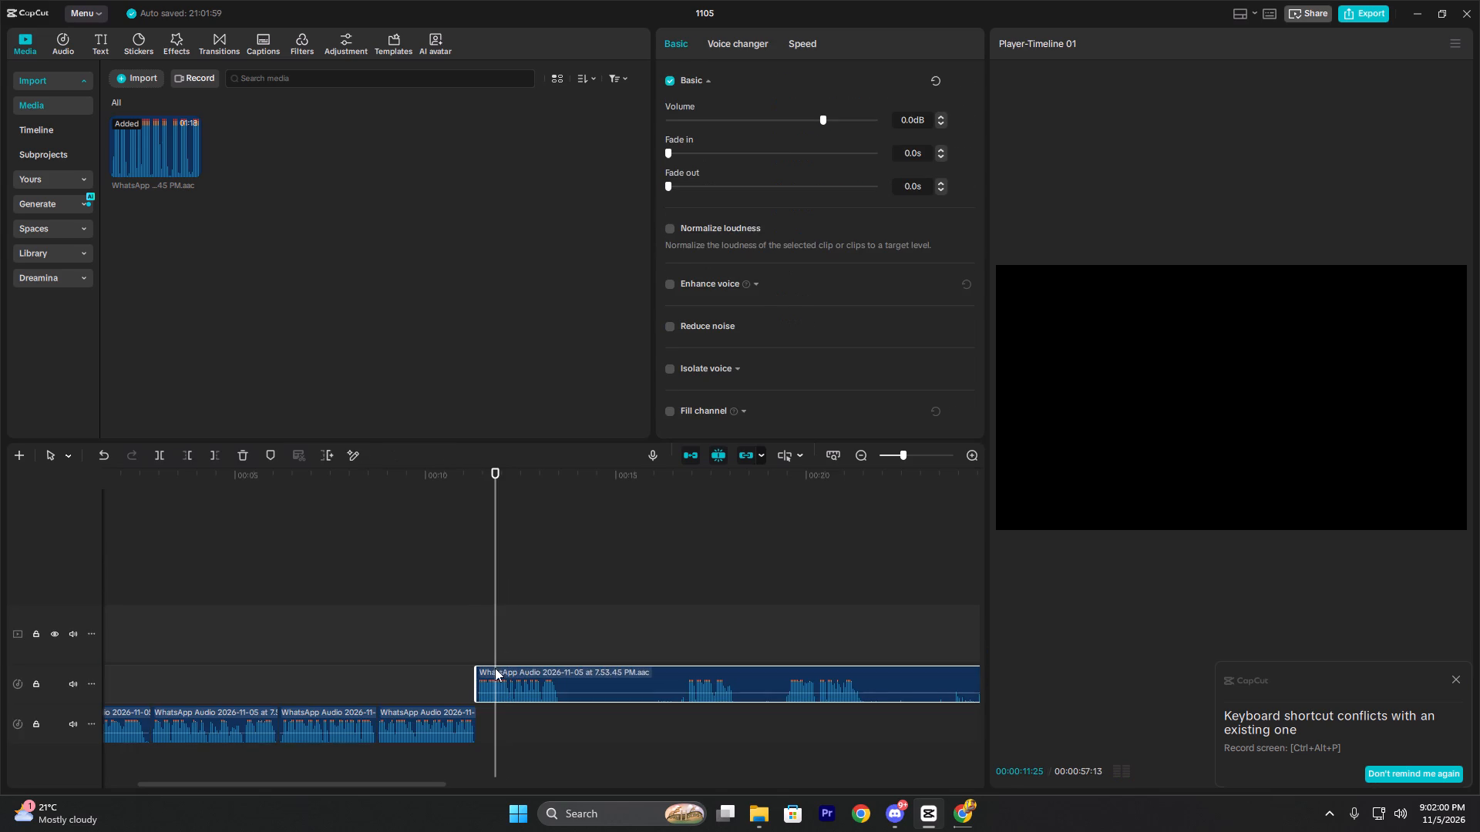
left_click(513, 677)
left_click_drag(525, 681, 515, 688)
left_click(515, 688)
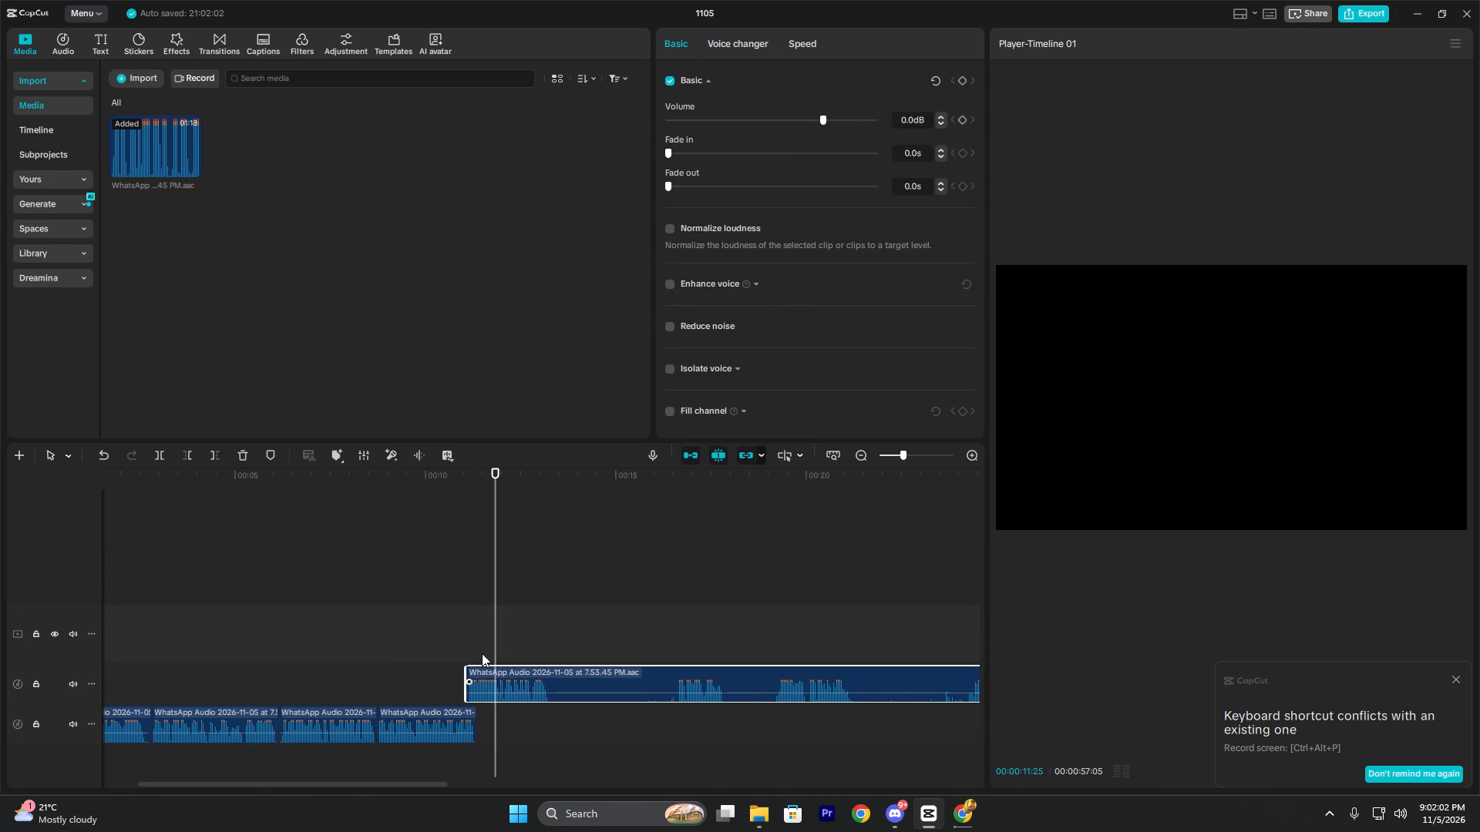
Play across the overlap and split the upper-track clip after its phrase at 13:08.
left_click(466, 647)
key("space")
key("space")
left_click(453, 645)
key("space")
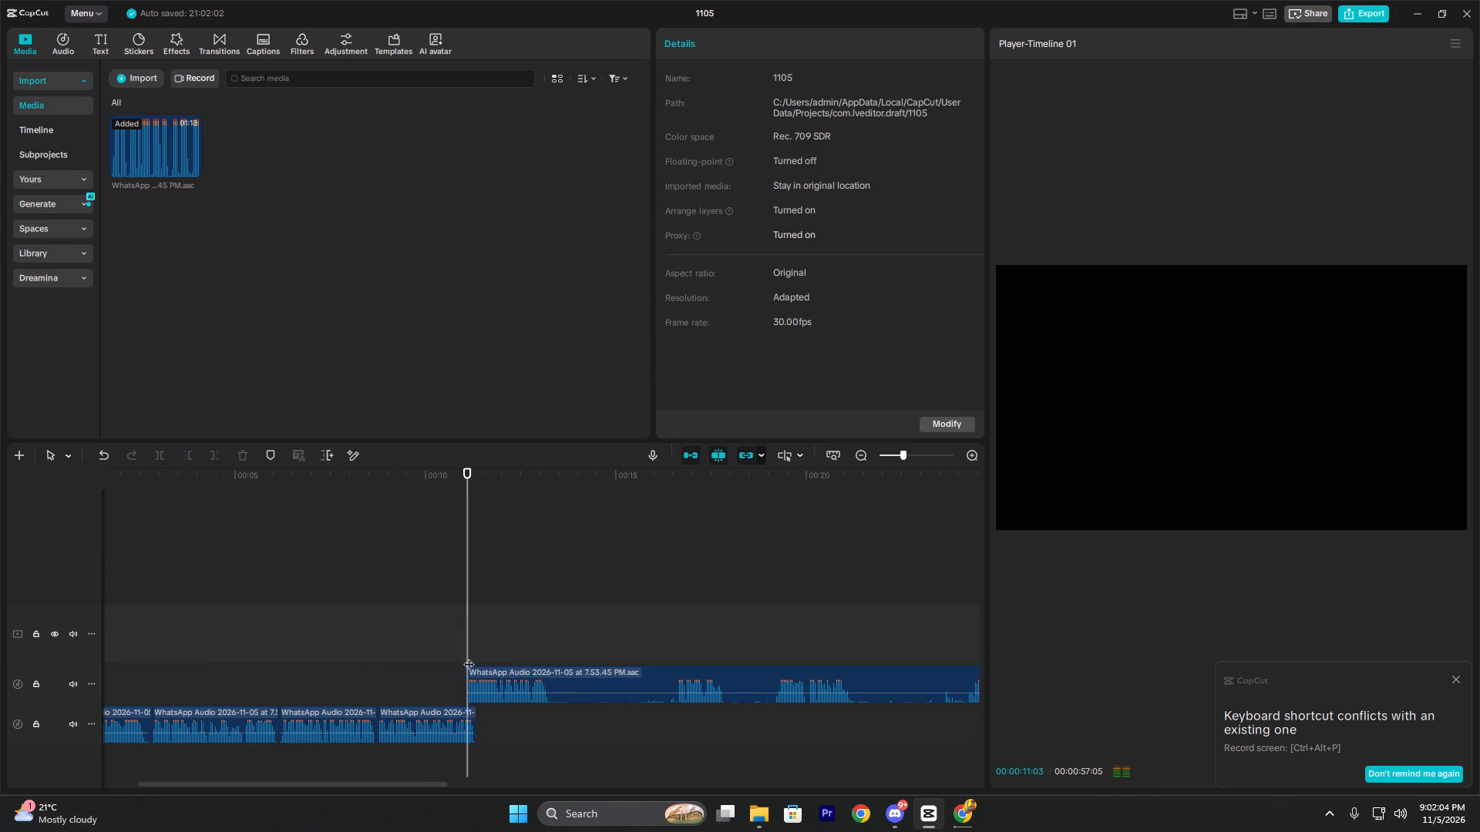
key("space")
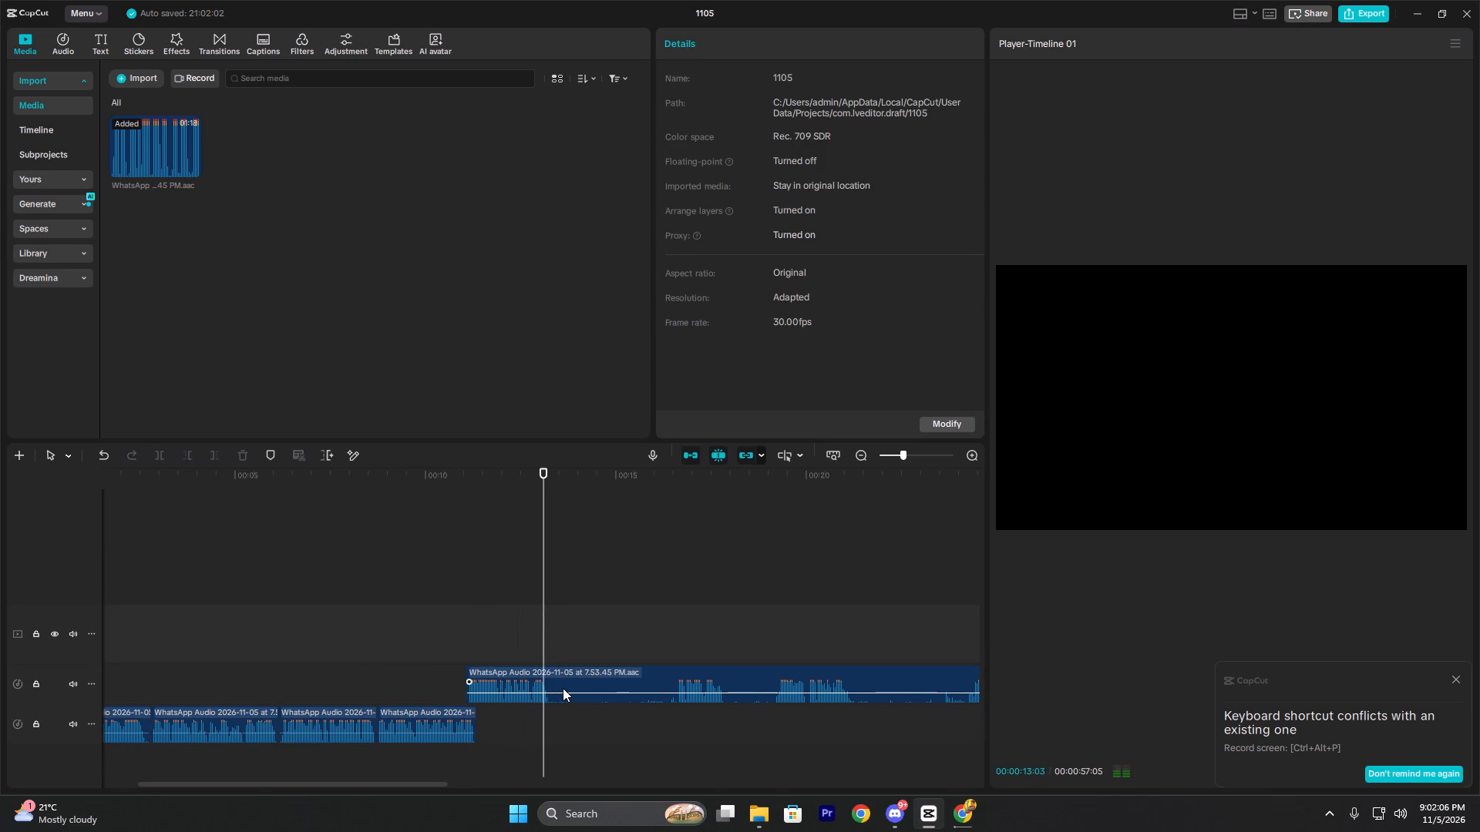
left_click(563, 688)
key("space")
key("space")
key("ctrl+b")
Trim the remaining clip's start to 16:20 and move it to the lower audio track at about 13:04.
left_click(673, 644)
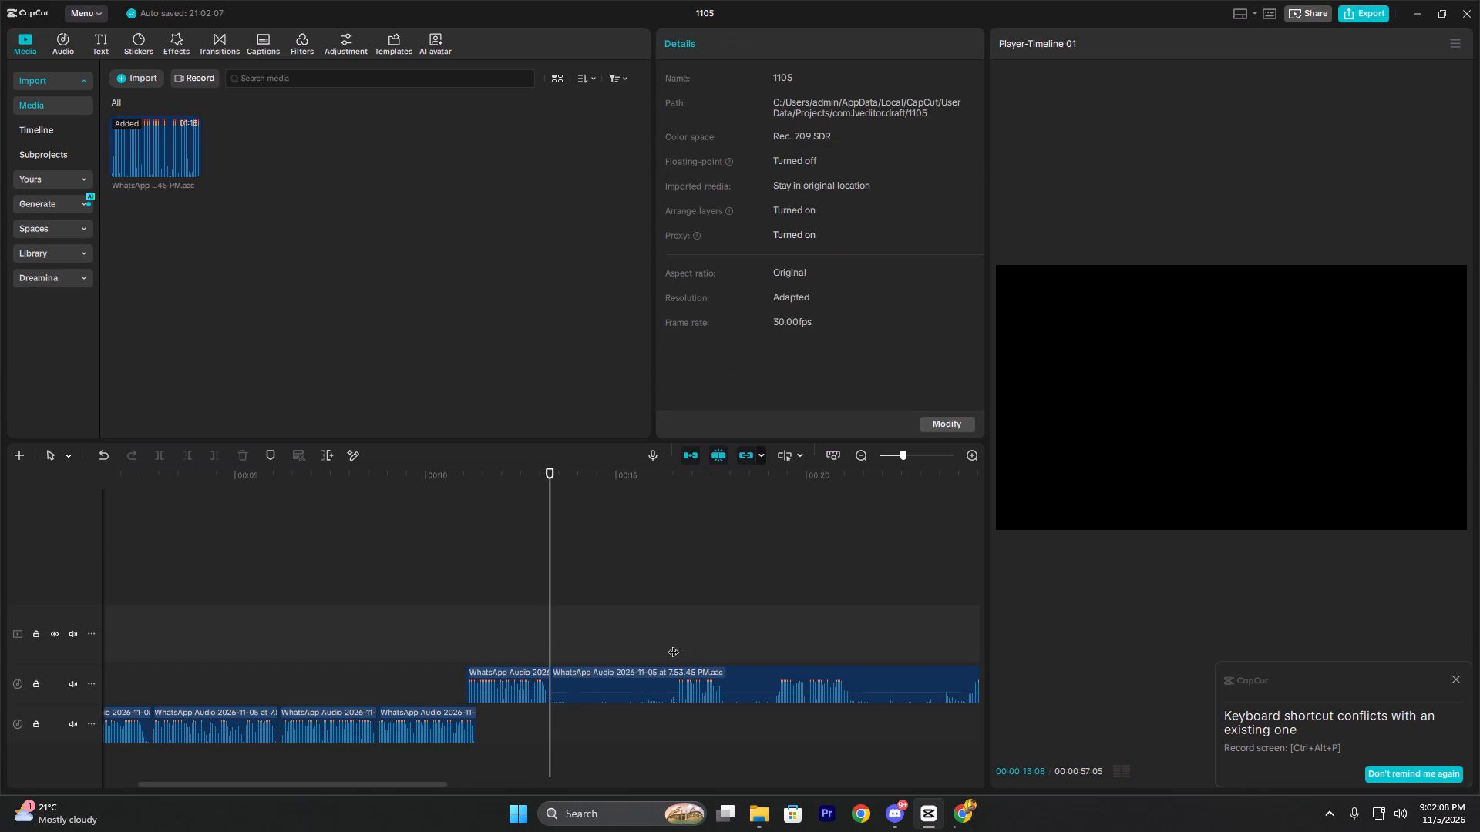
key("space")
left_click(676, 639)
left_click(676, 639)
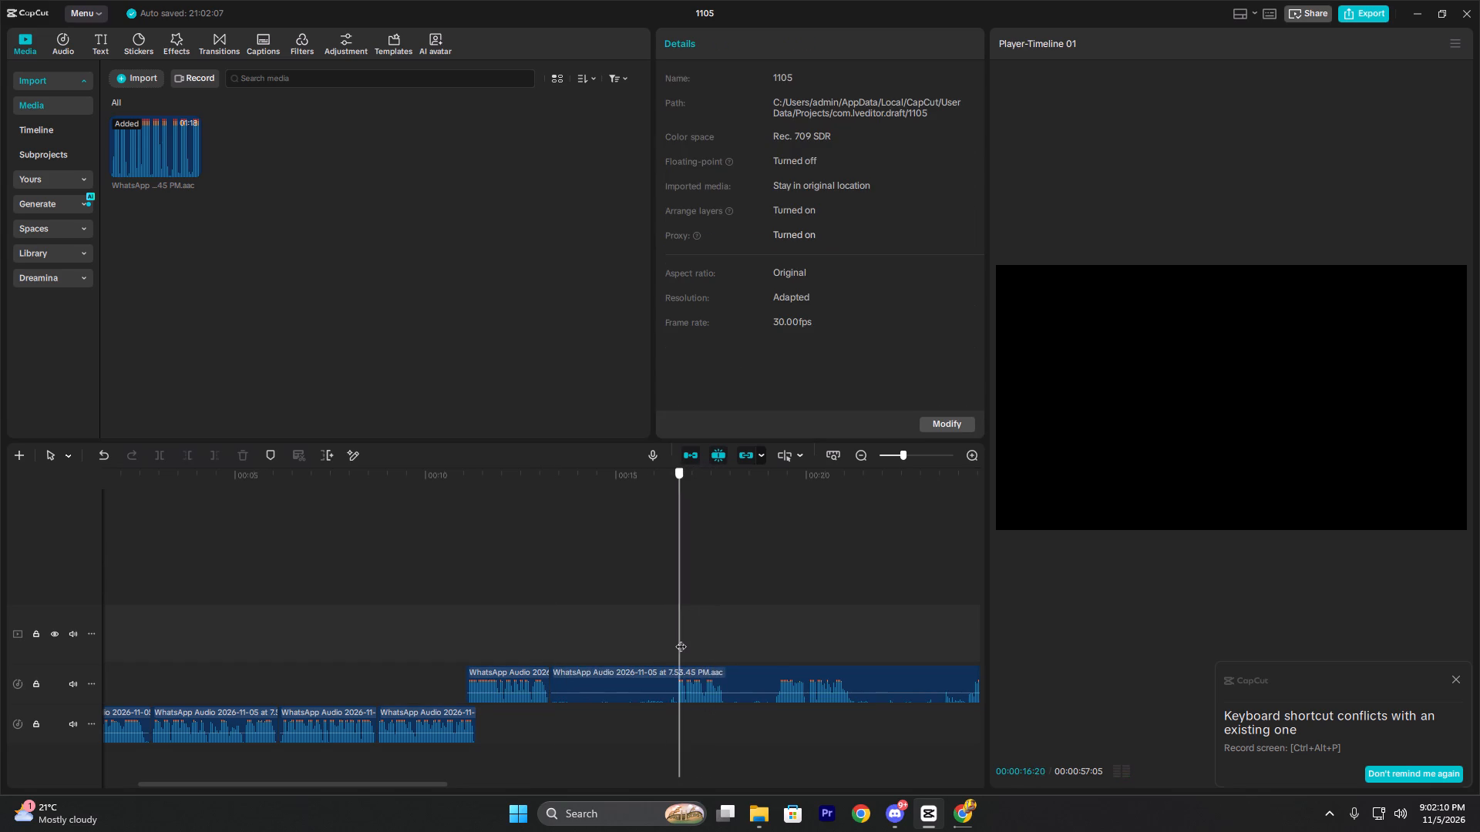
left_click(687, 673)
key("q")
left_click_drag(708, 673, 630, 677)
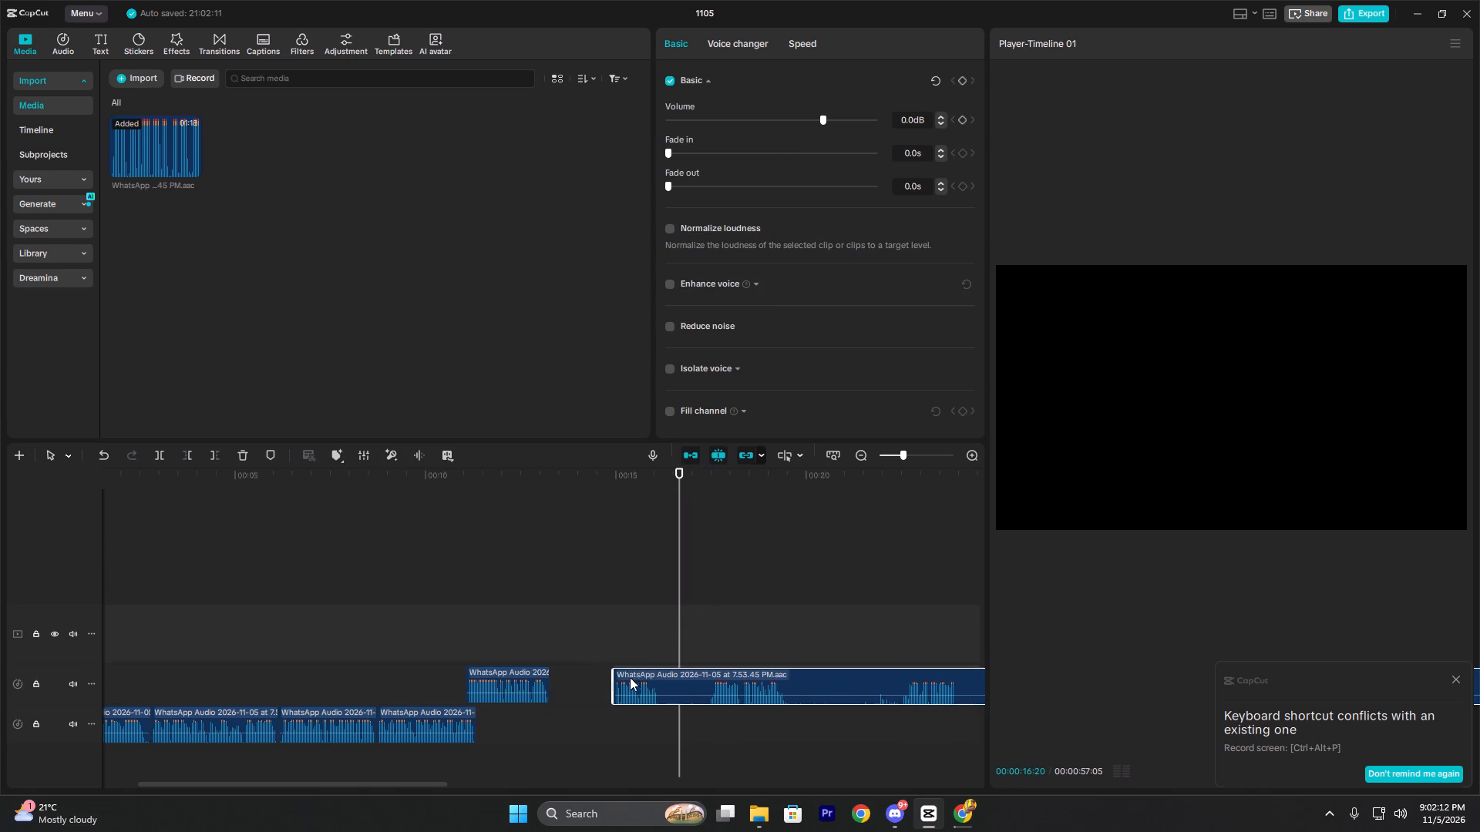
left_click_drag(630, 677, 573, 710)
Play the transition and extend the start of the moved lower-track clip back to about 13:00.
left_click(526, 637)
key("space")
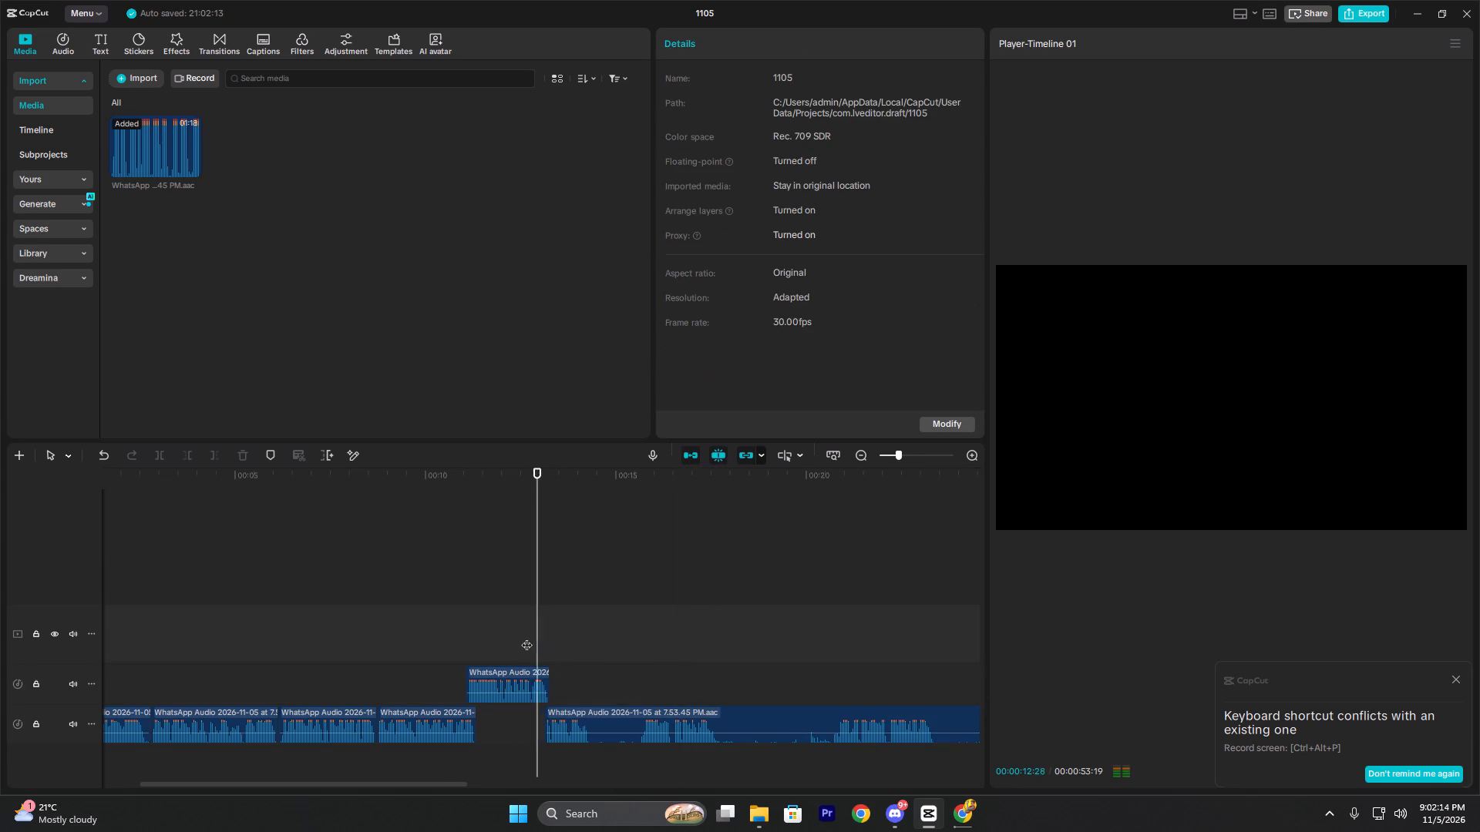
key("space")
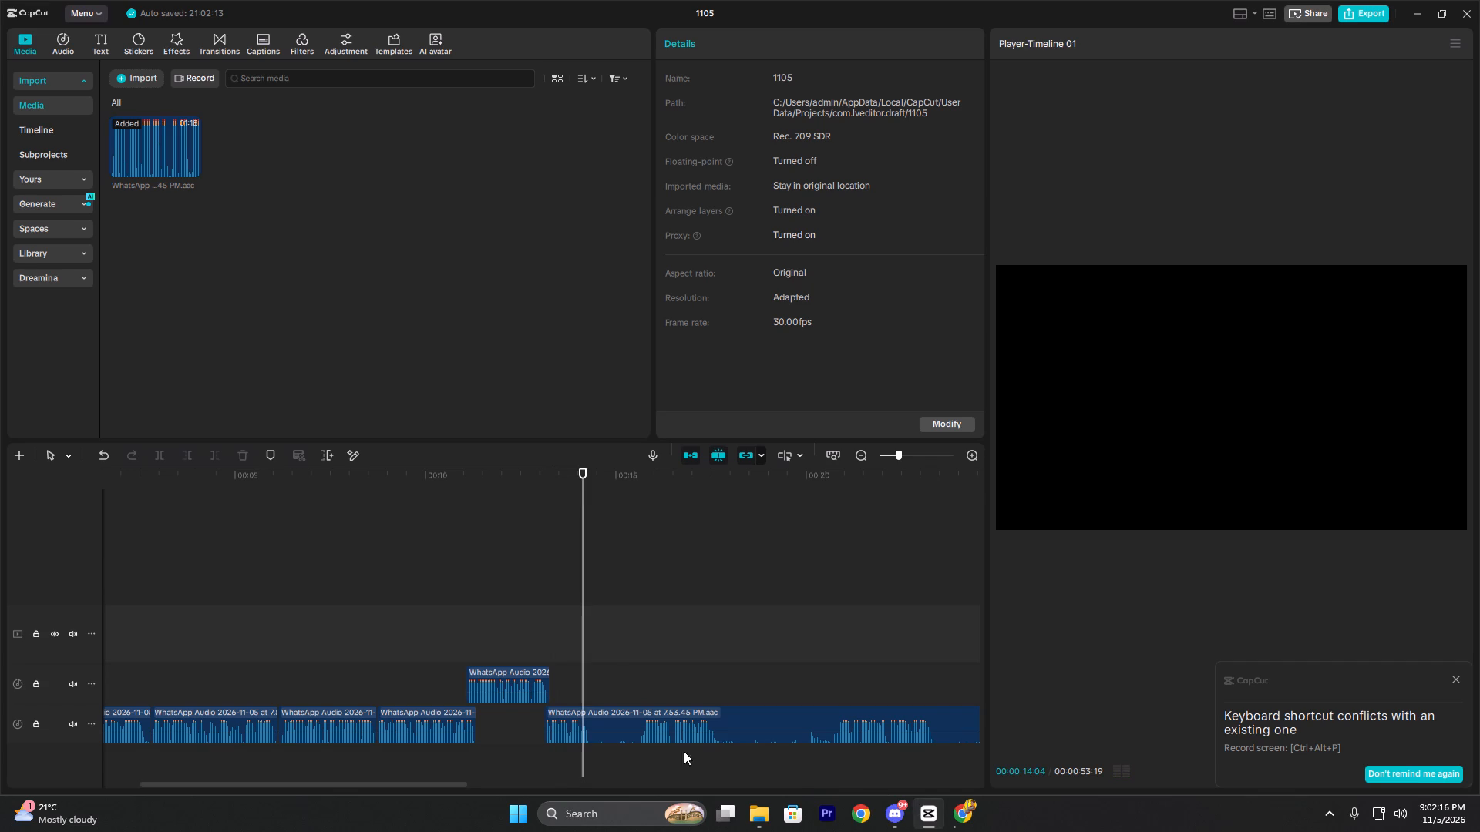
double_click(592, 725)
left_click(544, 710)
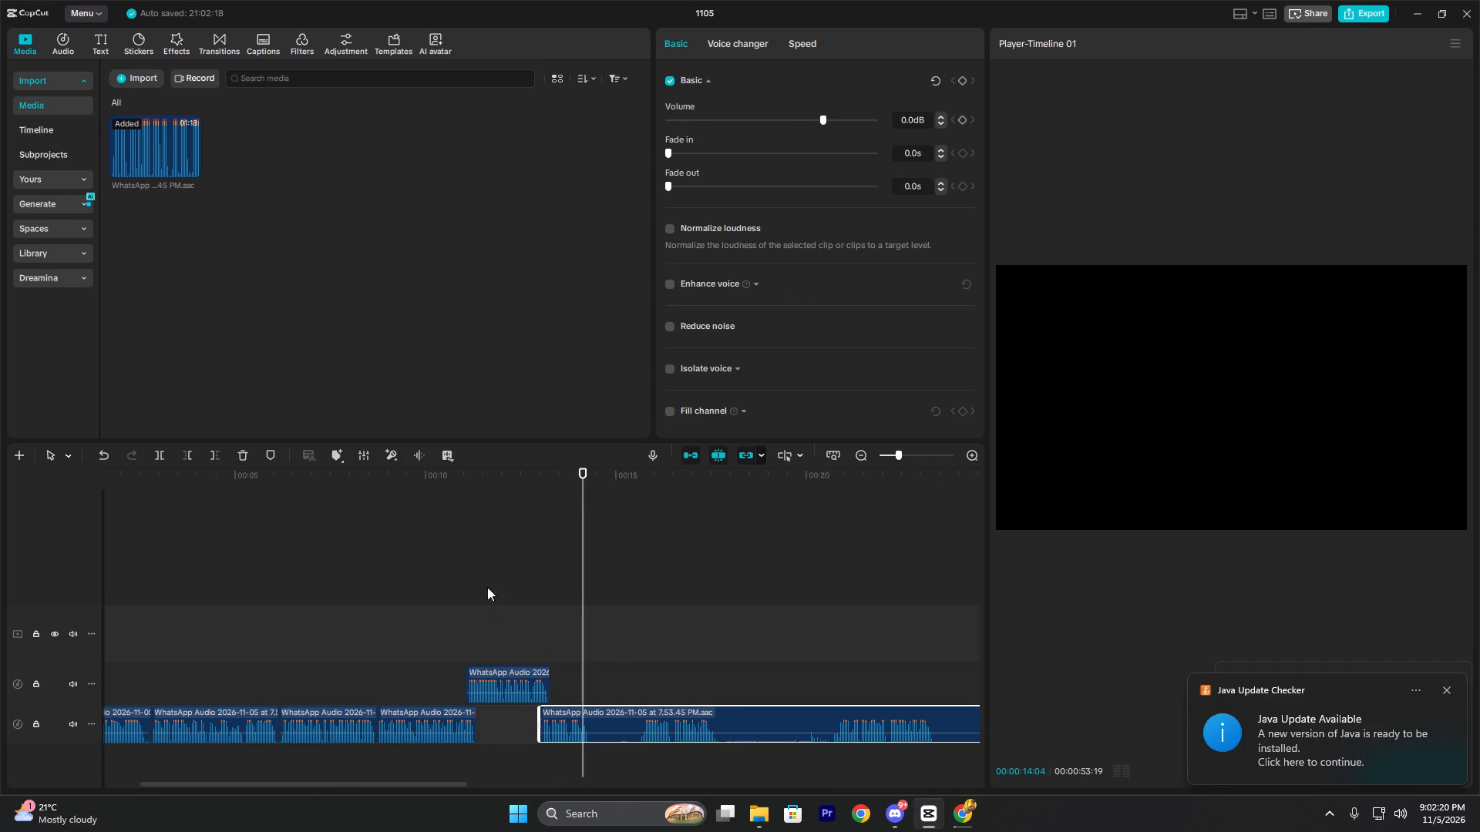
Listen to the transition at about 13 seconds and check the waveform of the phrases that follow.
double_click(538, 634)
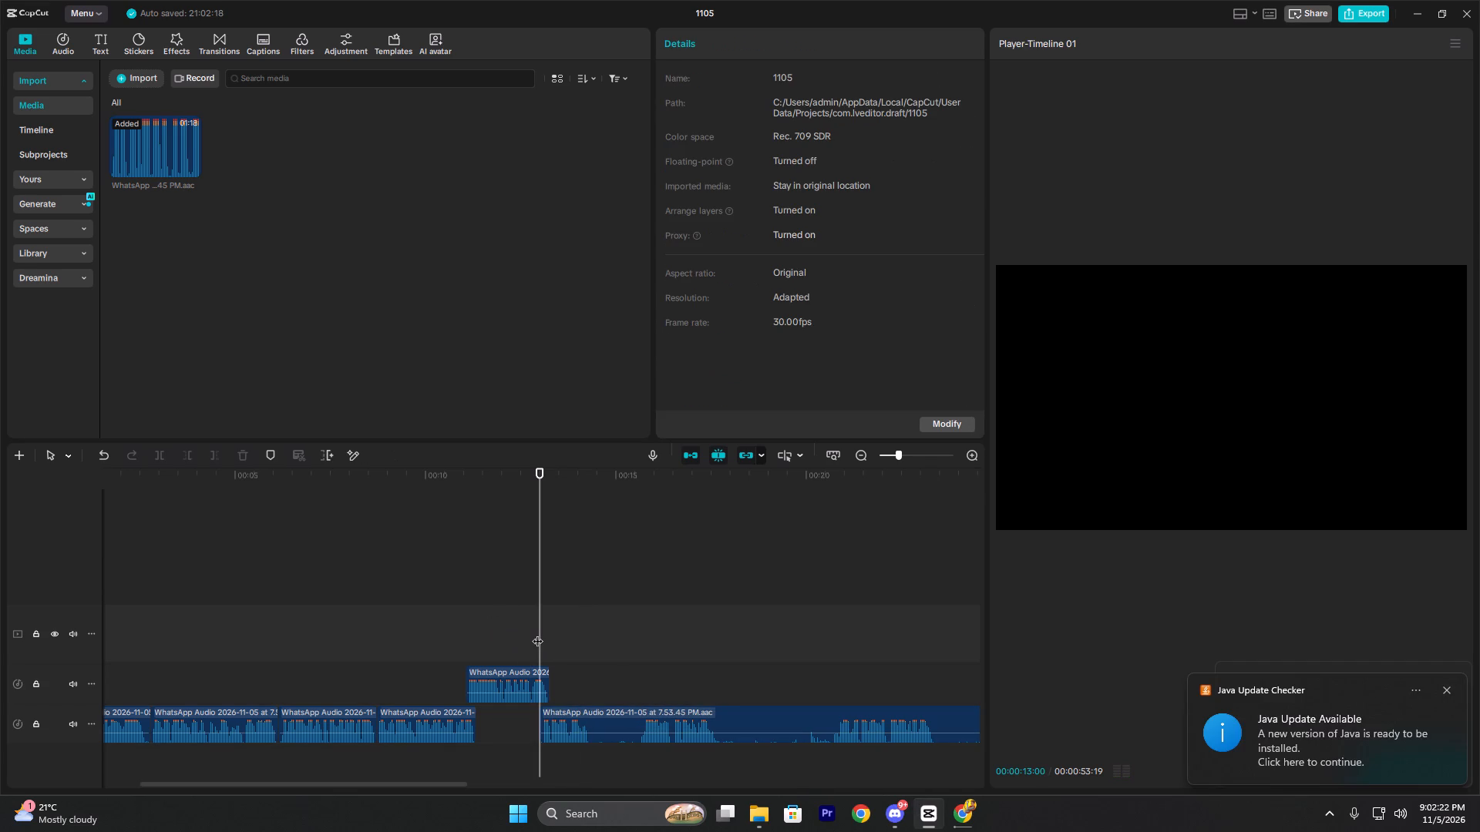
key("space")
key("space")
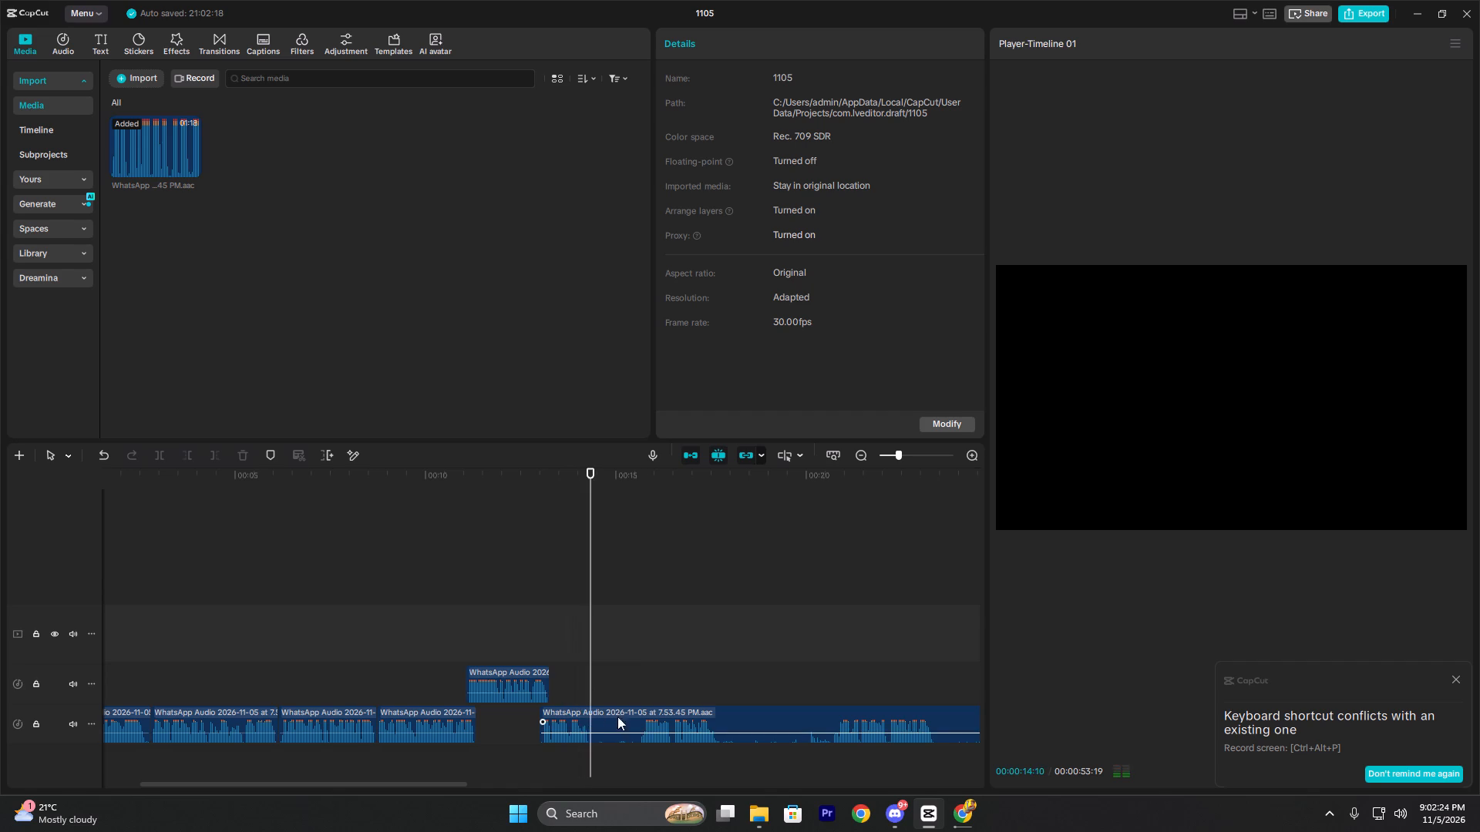
left_click(632, 674)
left_click(640, 673)
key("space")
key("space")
double_click(641, 672)
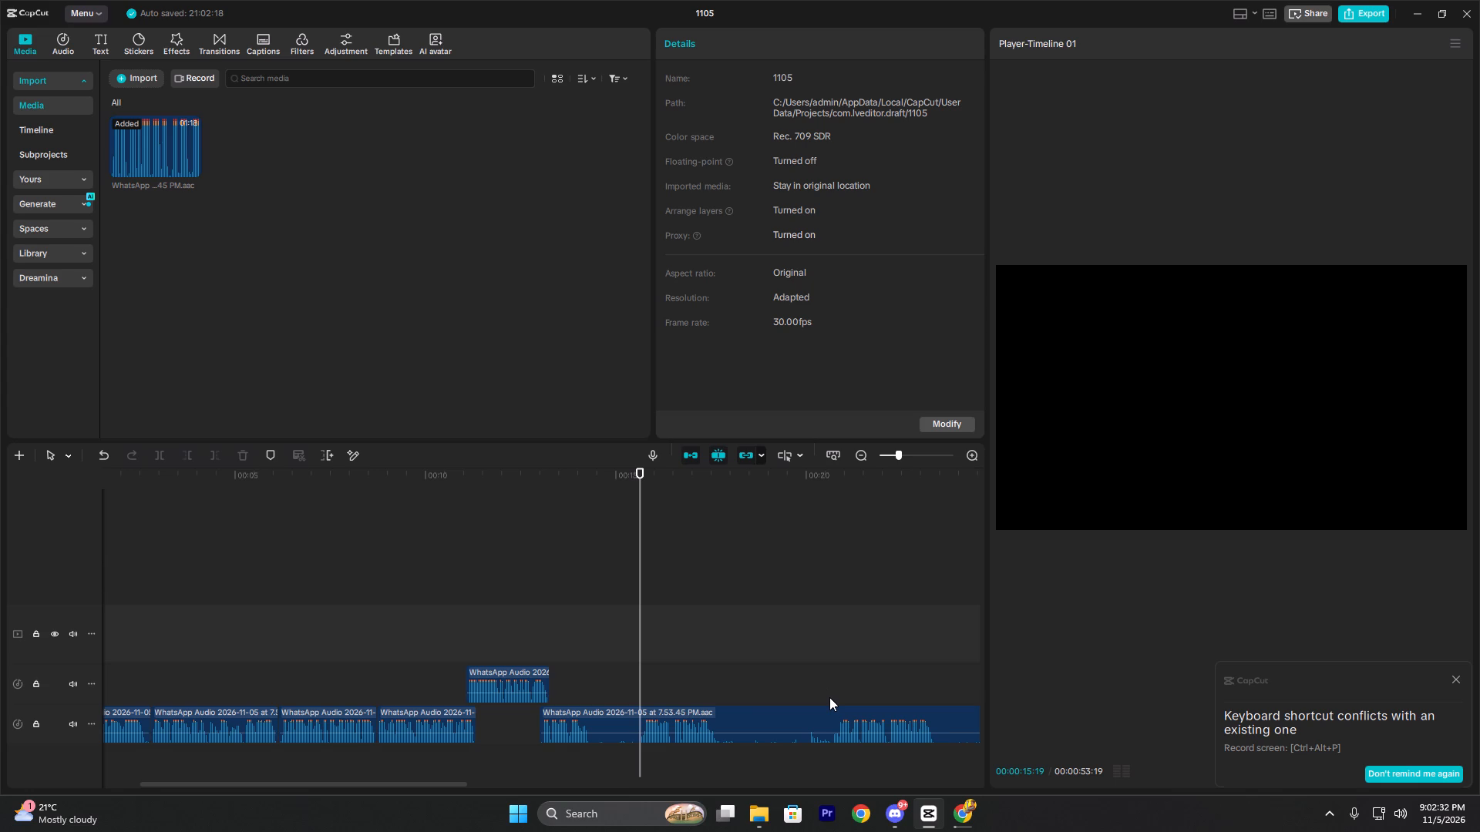
left_click(551, 611)
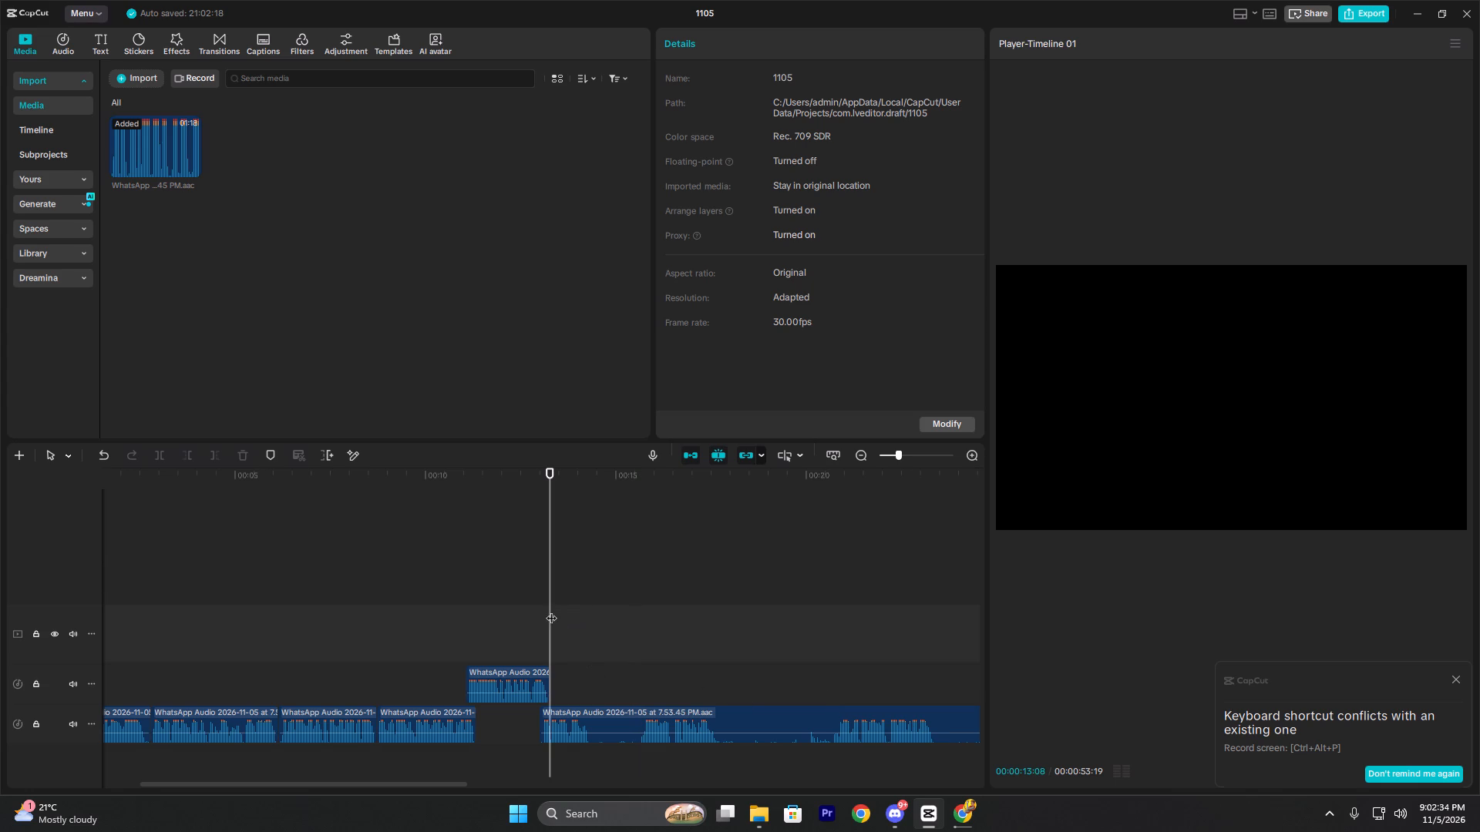
left_click(529, 614)
scroll(503, 625, "down", 5)
scroll(514, 632, "down", 4, "ctrl")
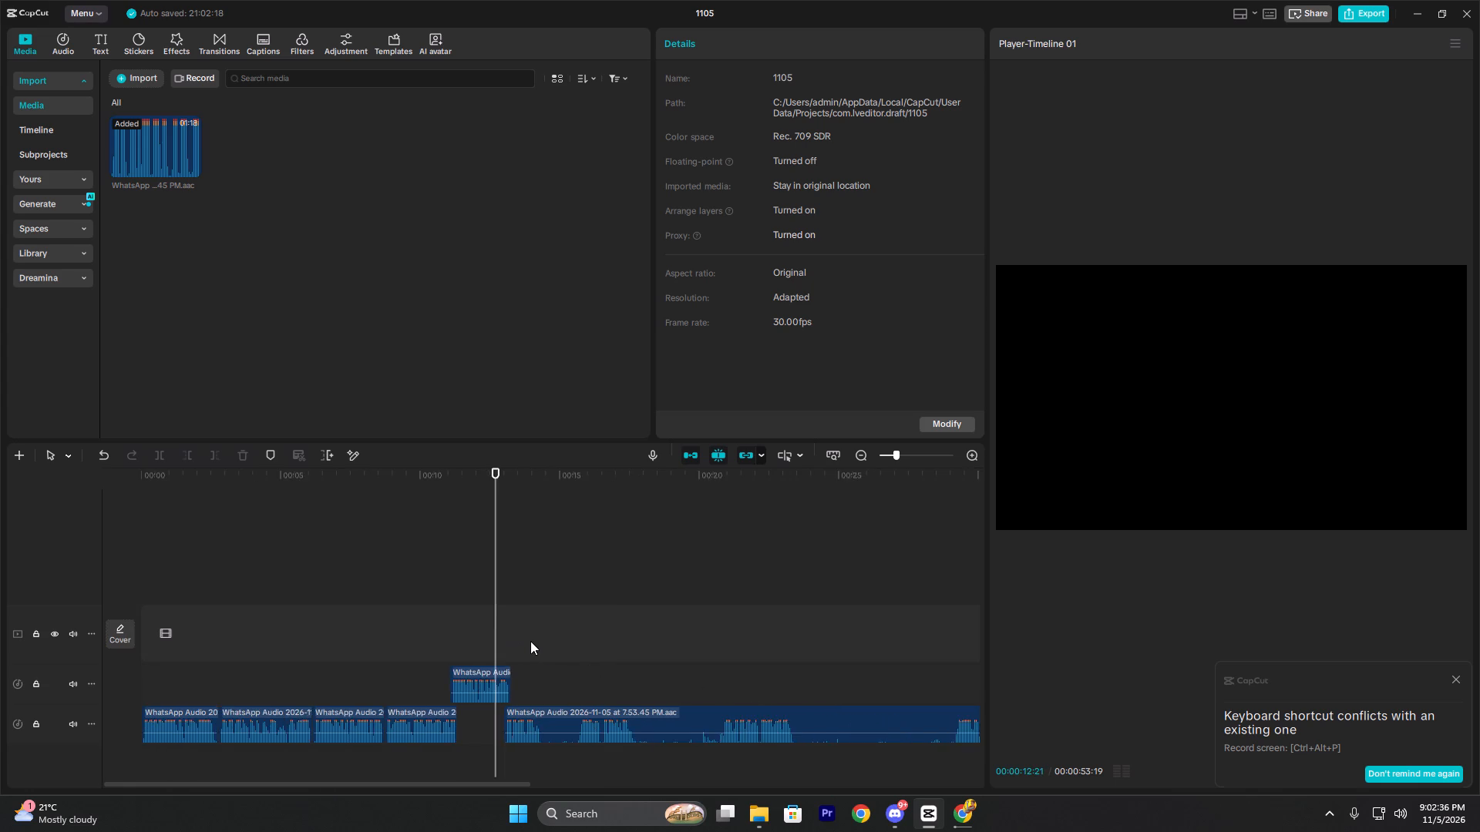
scroll(530, 641, "down", 5, "ctrl")
scroll(368, 625, "up", 8)
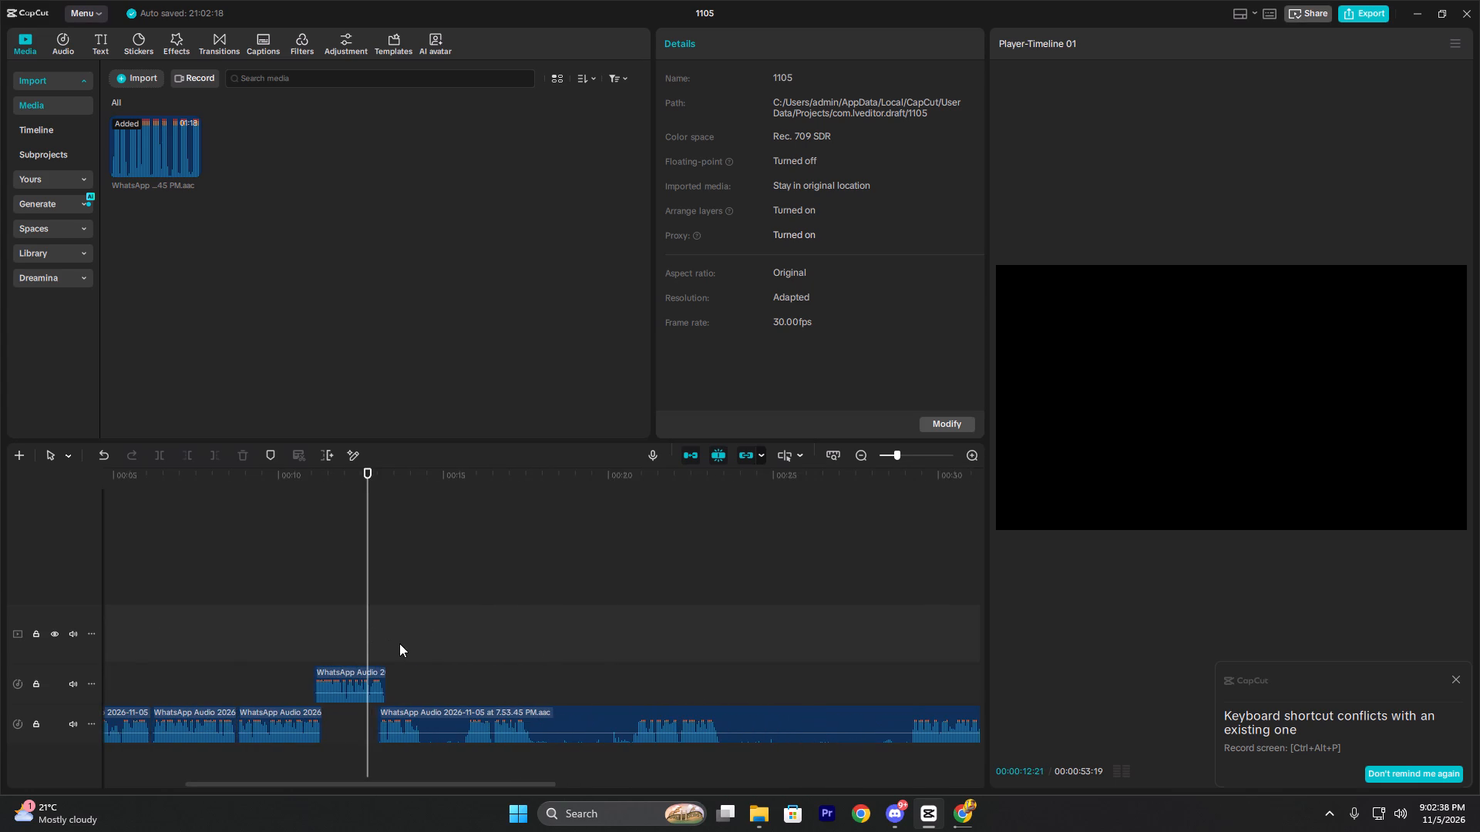
Split the long lower-track clip after its first short phrase at 14:10.
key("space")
scroll(401, 643, "up", 2, "ctrl")
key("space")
left_click(453, 718)
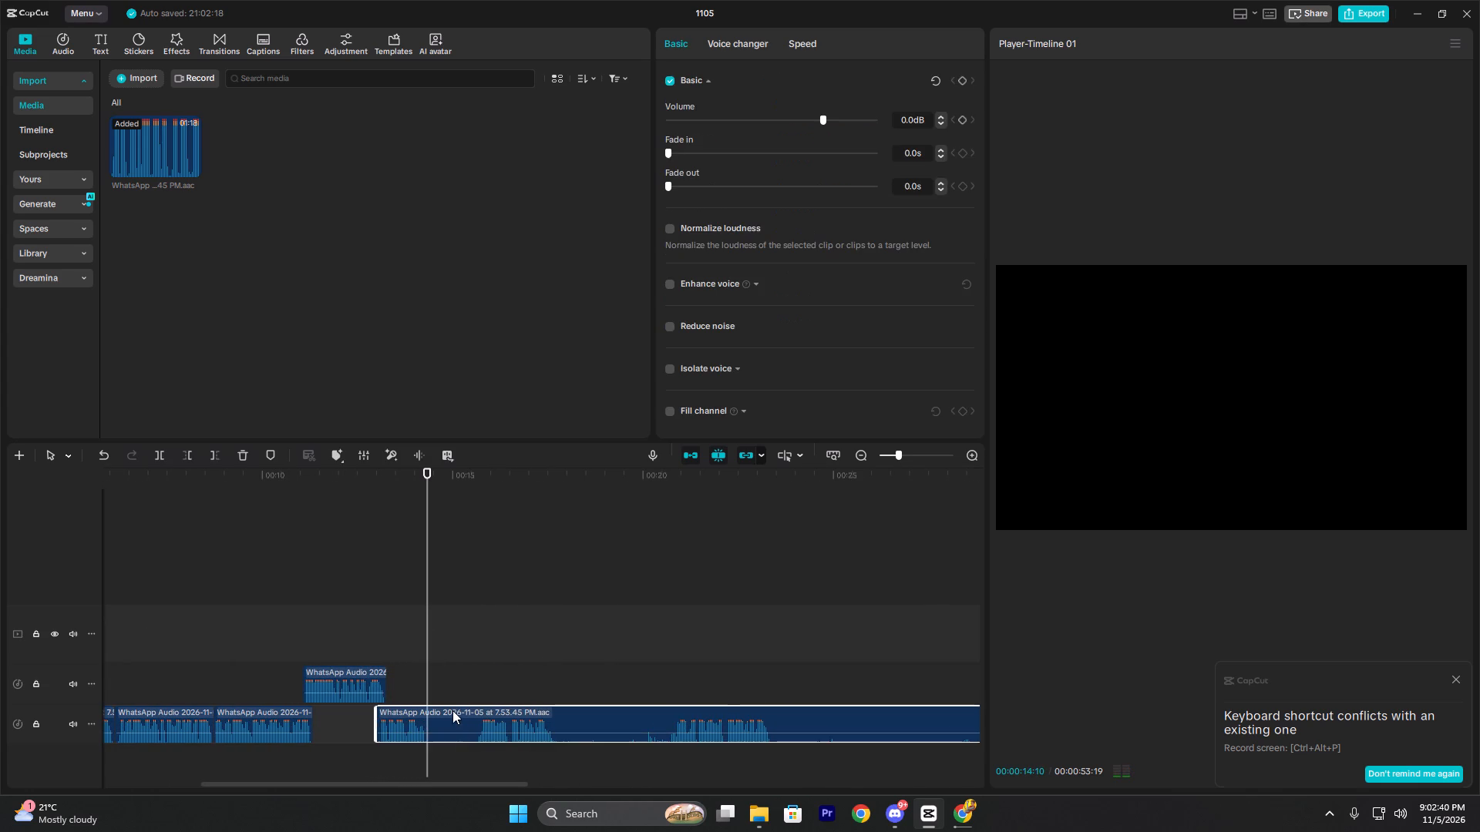
key("ctrl+b")
Trim the remaining clip's start to 15:20 and move it to the upper track at about 14:05, slightly overlapping the previous clip.
left_click(482, 653)
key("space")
left_click(468, 656)
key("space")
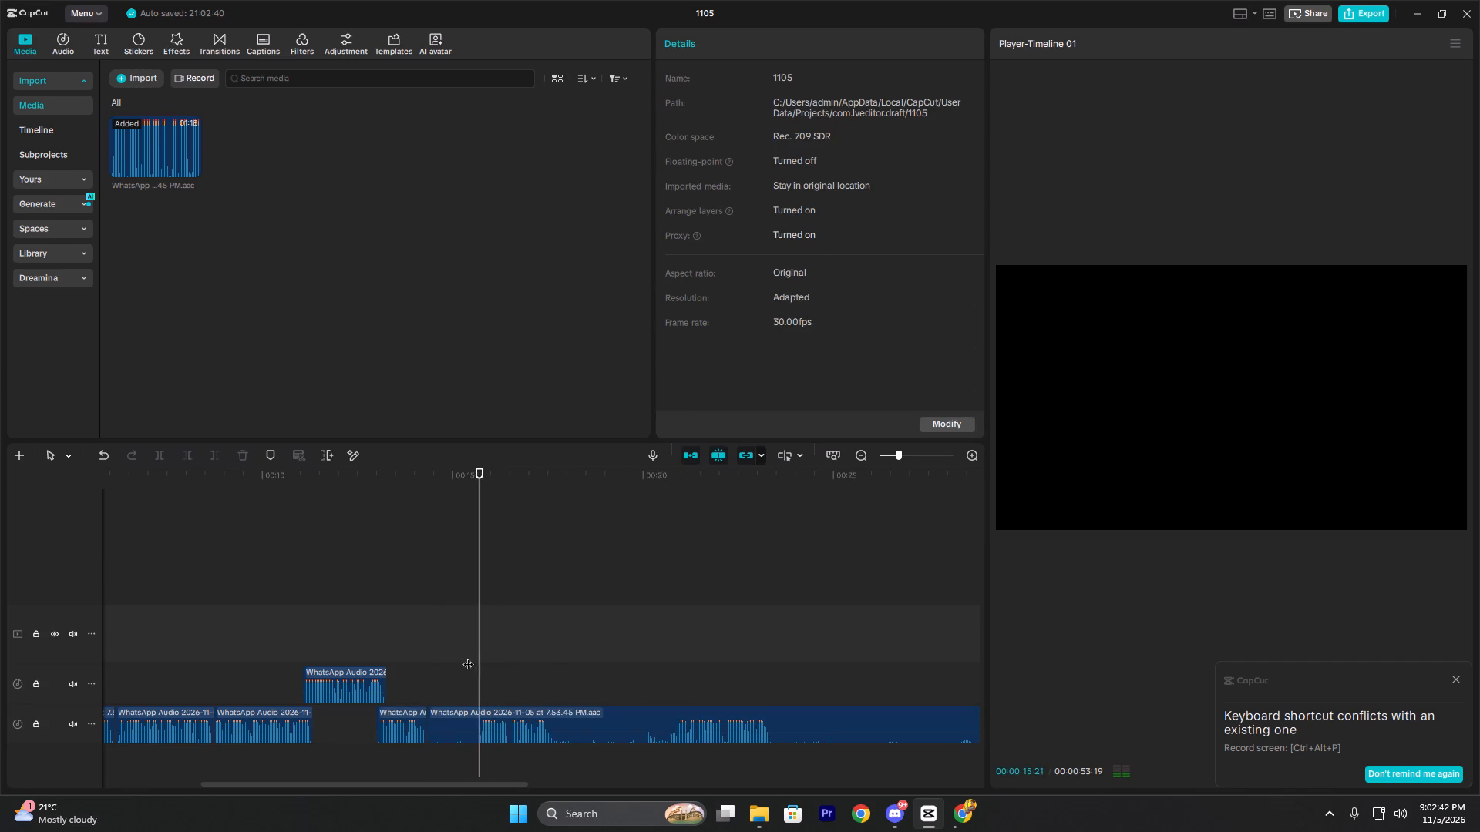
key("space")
left_click(499, 674)
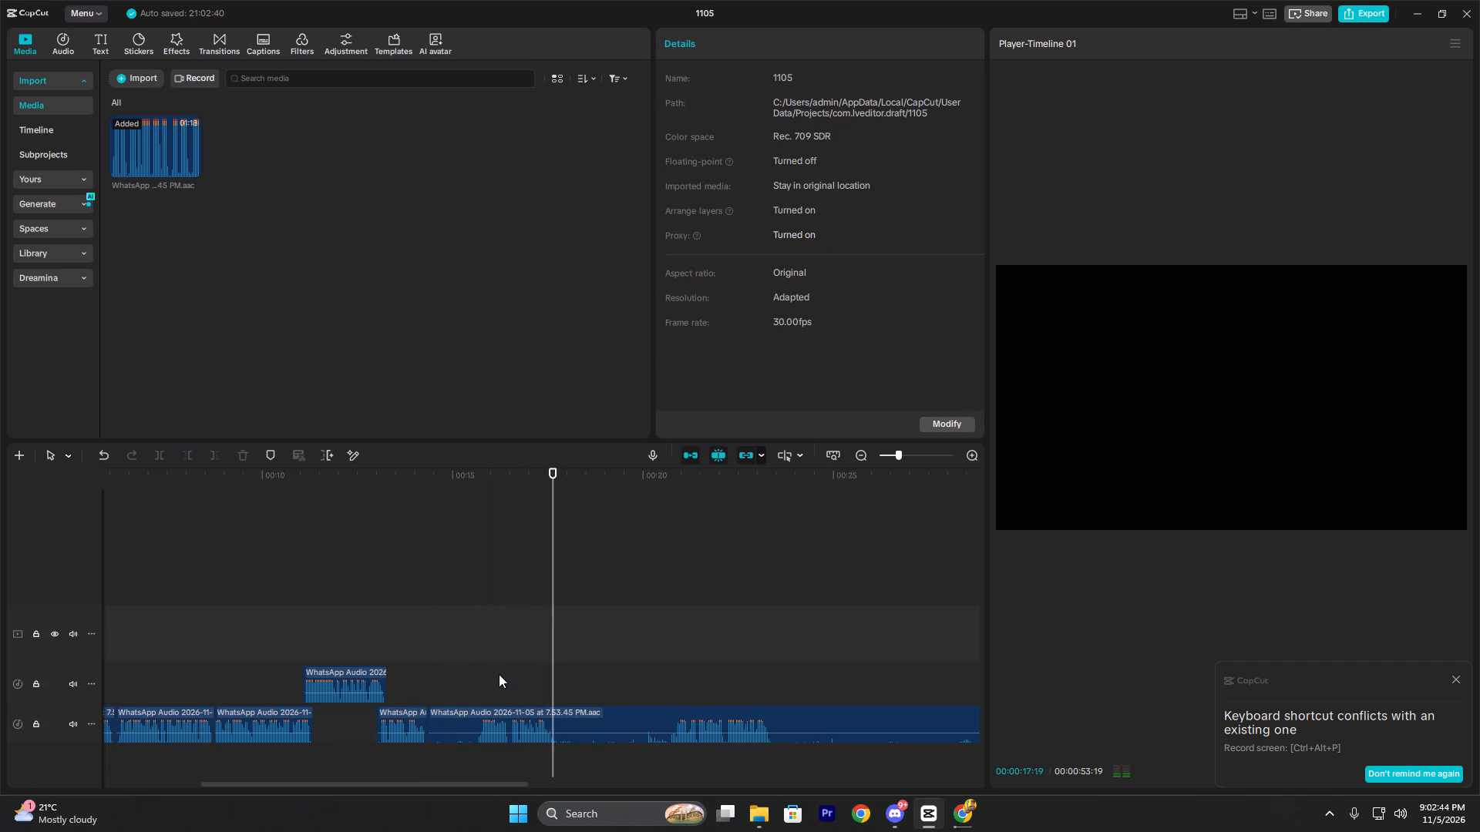
left_click_drag(499, 674, 478, 679)
left_click(486, 715)
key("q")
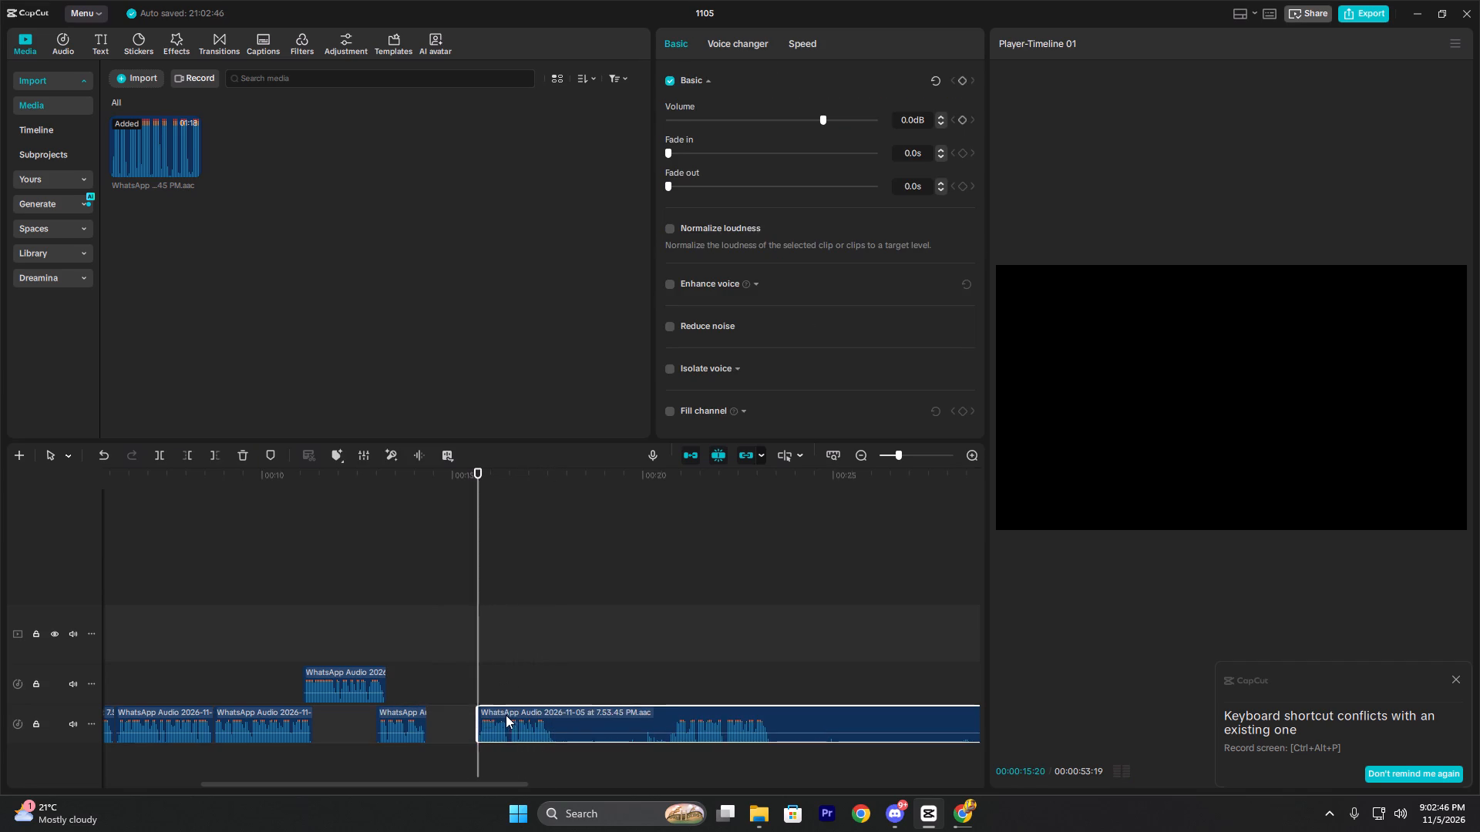
left_click_drag(511, 713, 446, 683)
left_click(415, 646)
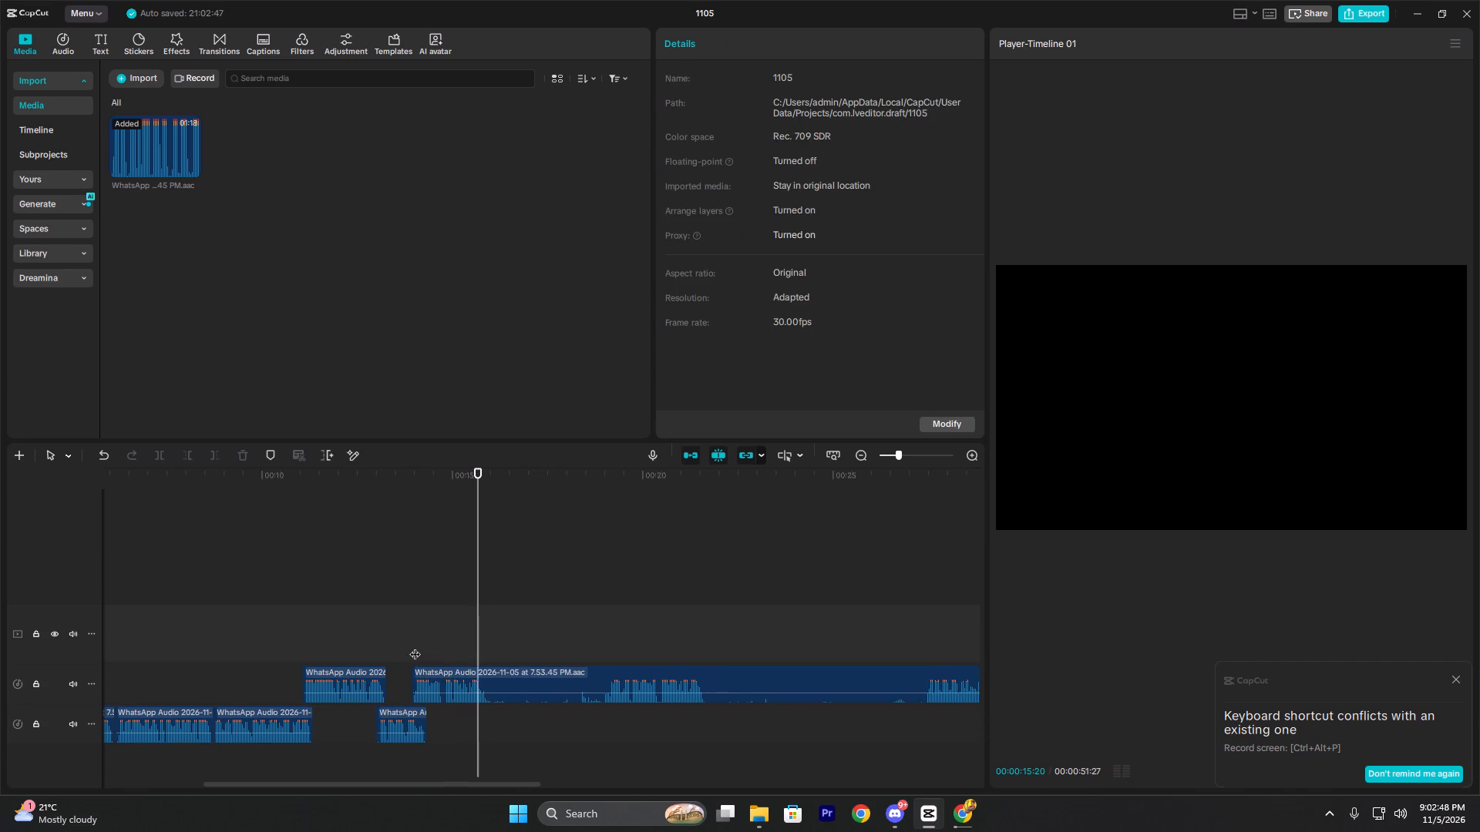
left_click(433, 680)
left_click_drag(441, 680, 449, 679)
Split the long upper-track clip after its first phrase, at about 16 seconds.
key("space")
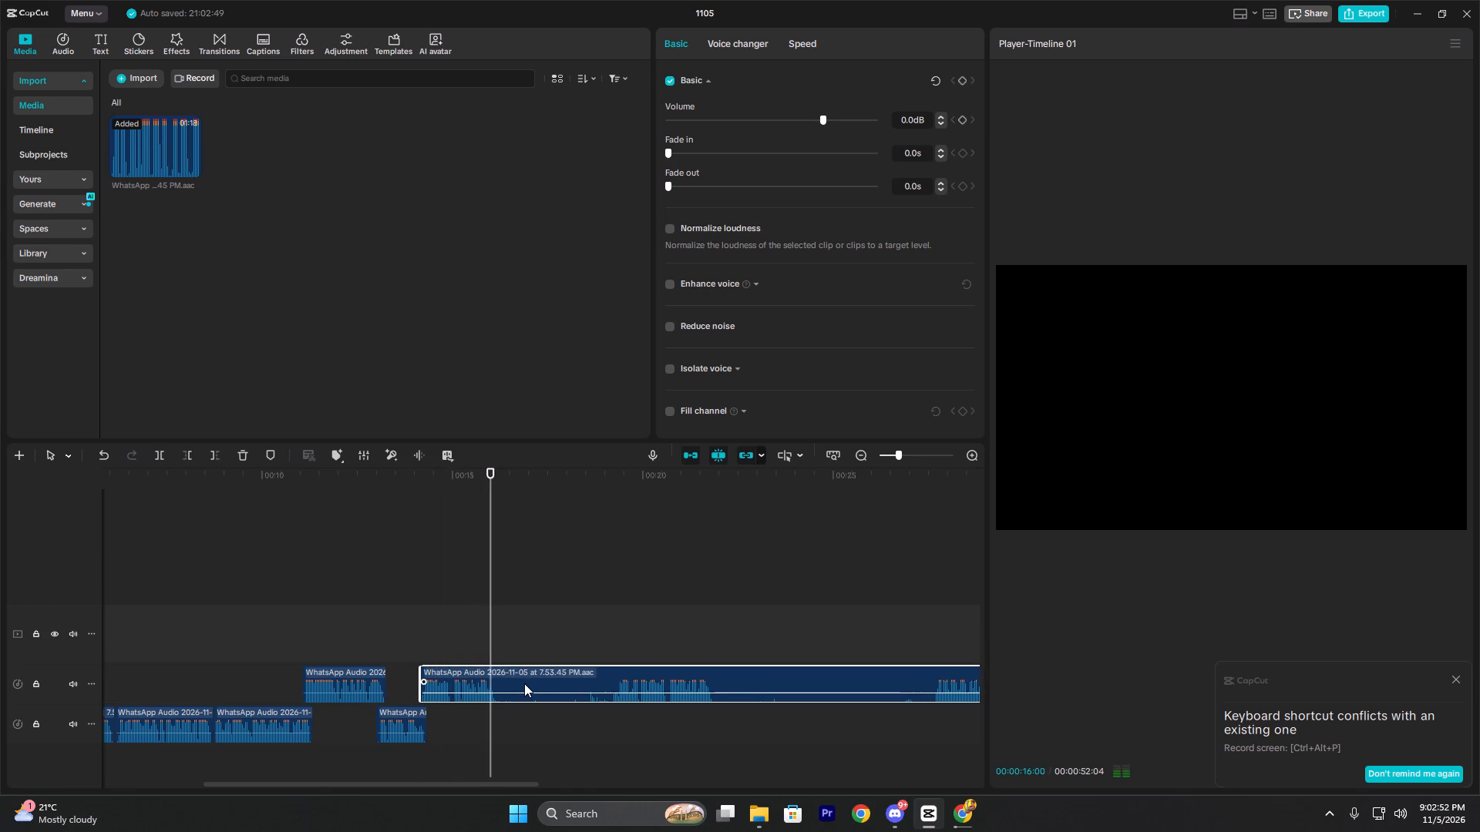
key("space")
key("ctrl+b")
Trim the remaining upper-track clip's start to about 19:05 and move it to the lower track at about 16 seconds, slightly overlapping the previous clip.
left_click(597, 641)
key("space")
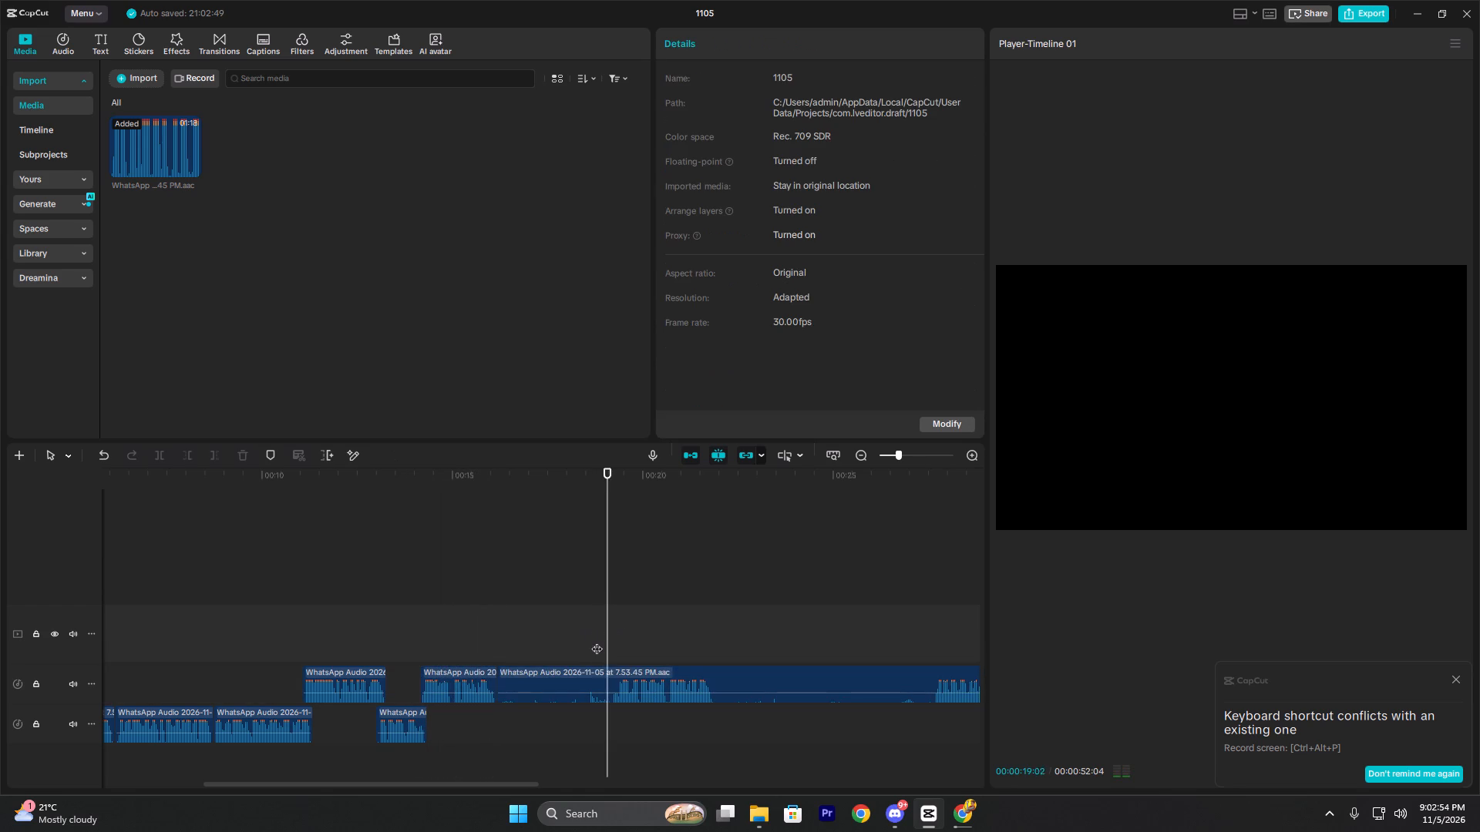
double_click(604, 641)
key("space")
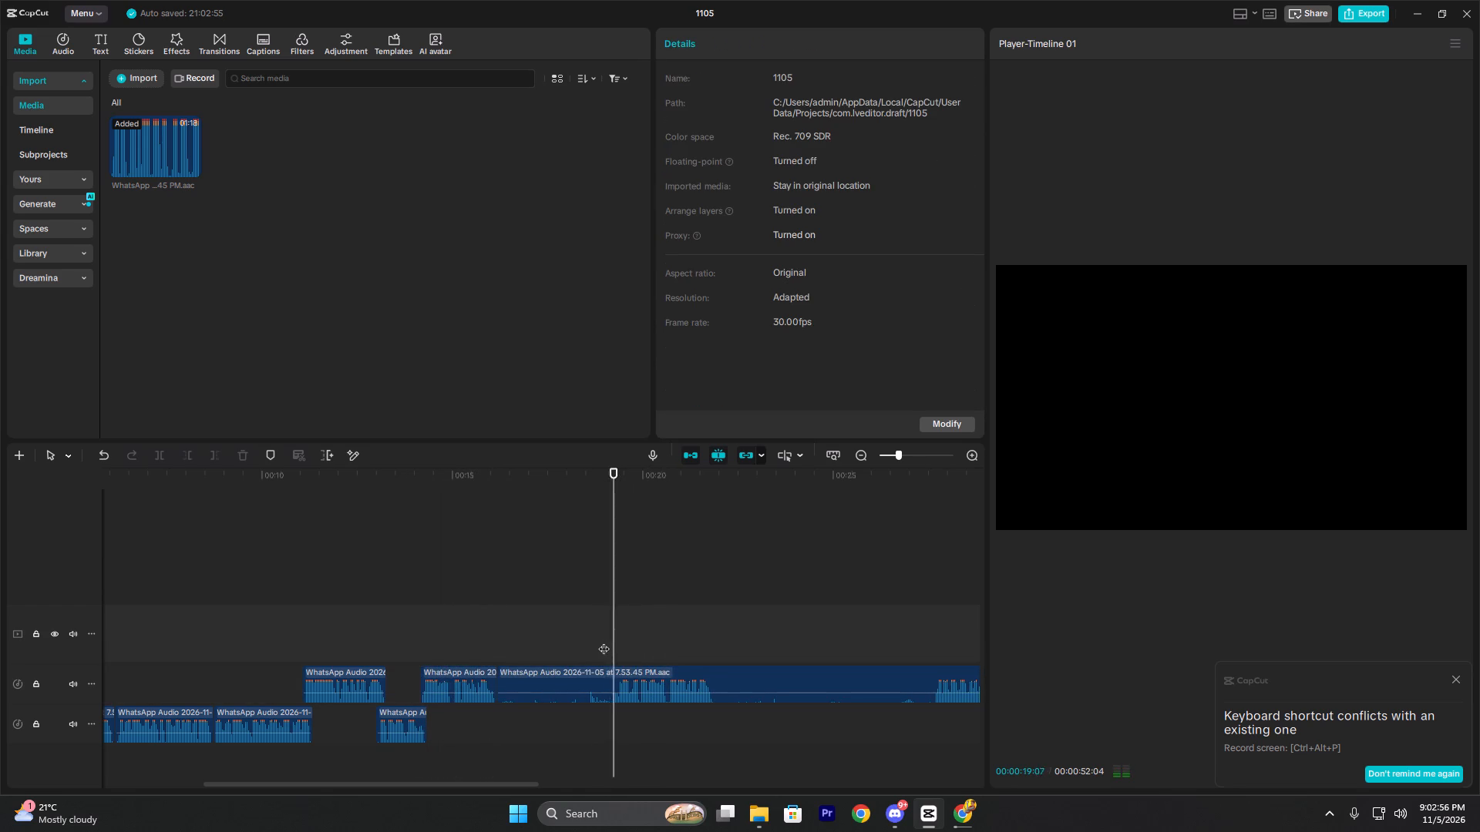
left_click(604, 641)
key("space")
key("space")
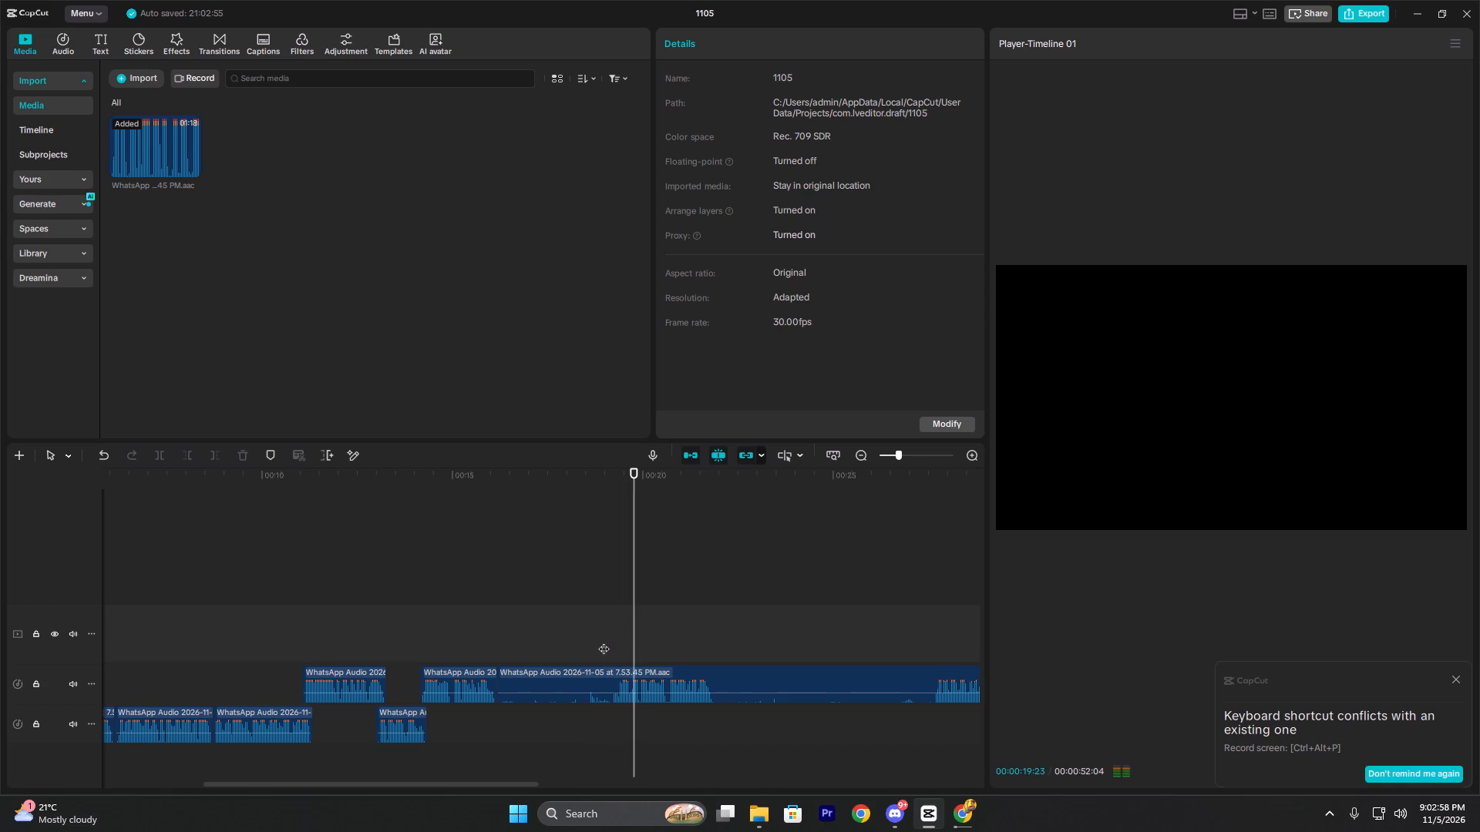
double_click(611, 639)
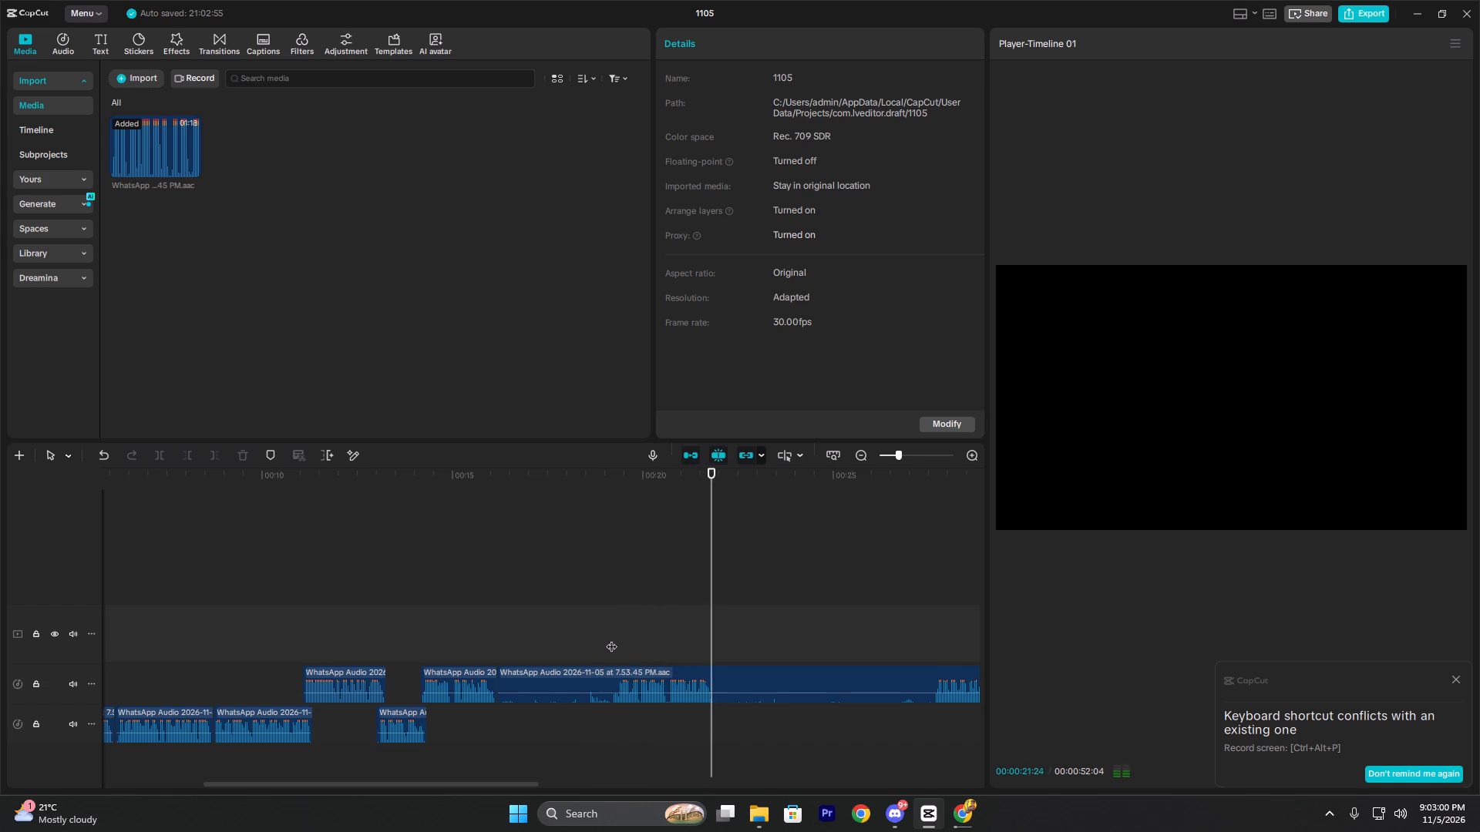
left_click(615, 671)
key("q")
left_click_drag(637, 672, 593, 692)
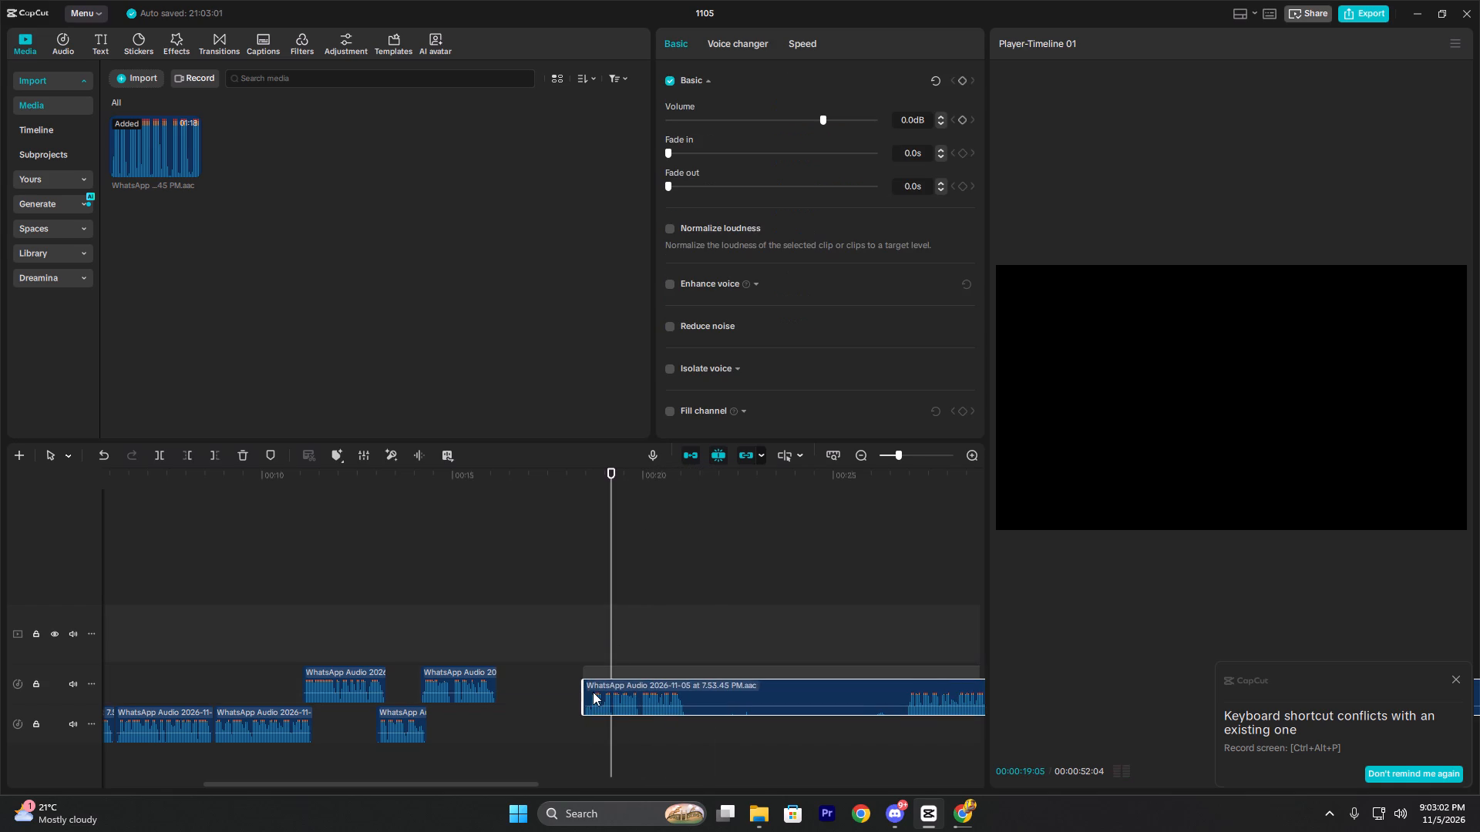
left_click_drag(593, 692, 513, 712)
left_click(483, 626)
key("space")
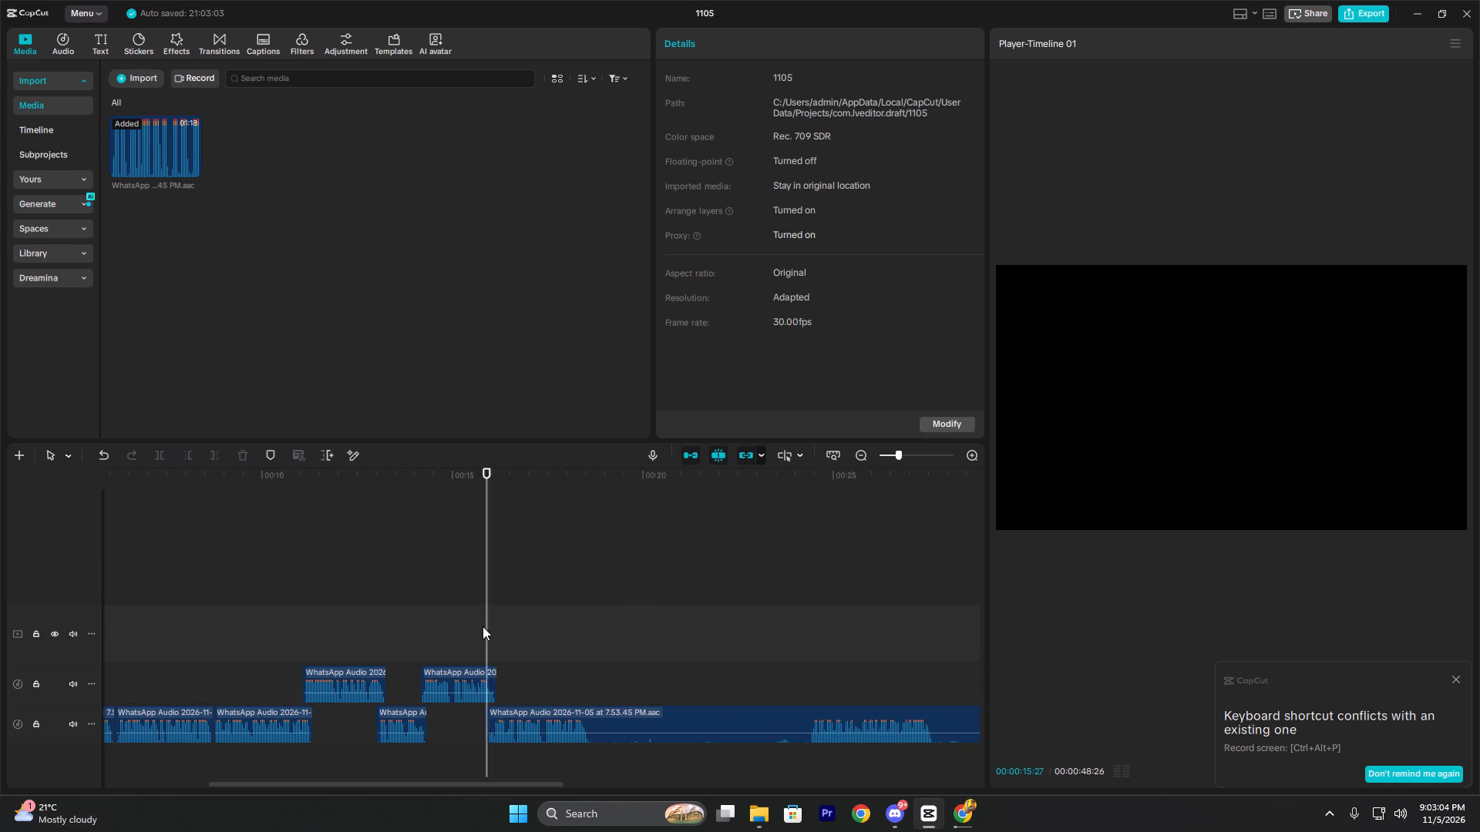
Split the long lower-track clip after its first phrase, at about 18:14.
double_click(624, 720)
double_click(590, 679)
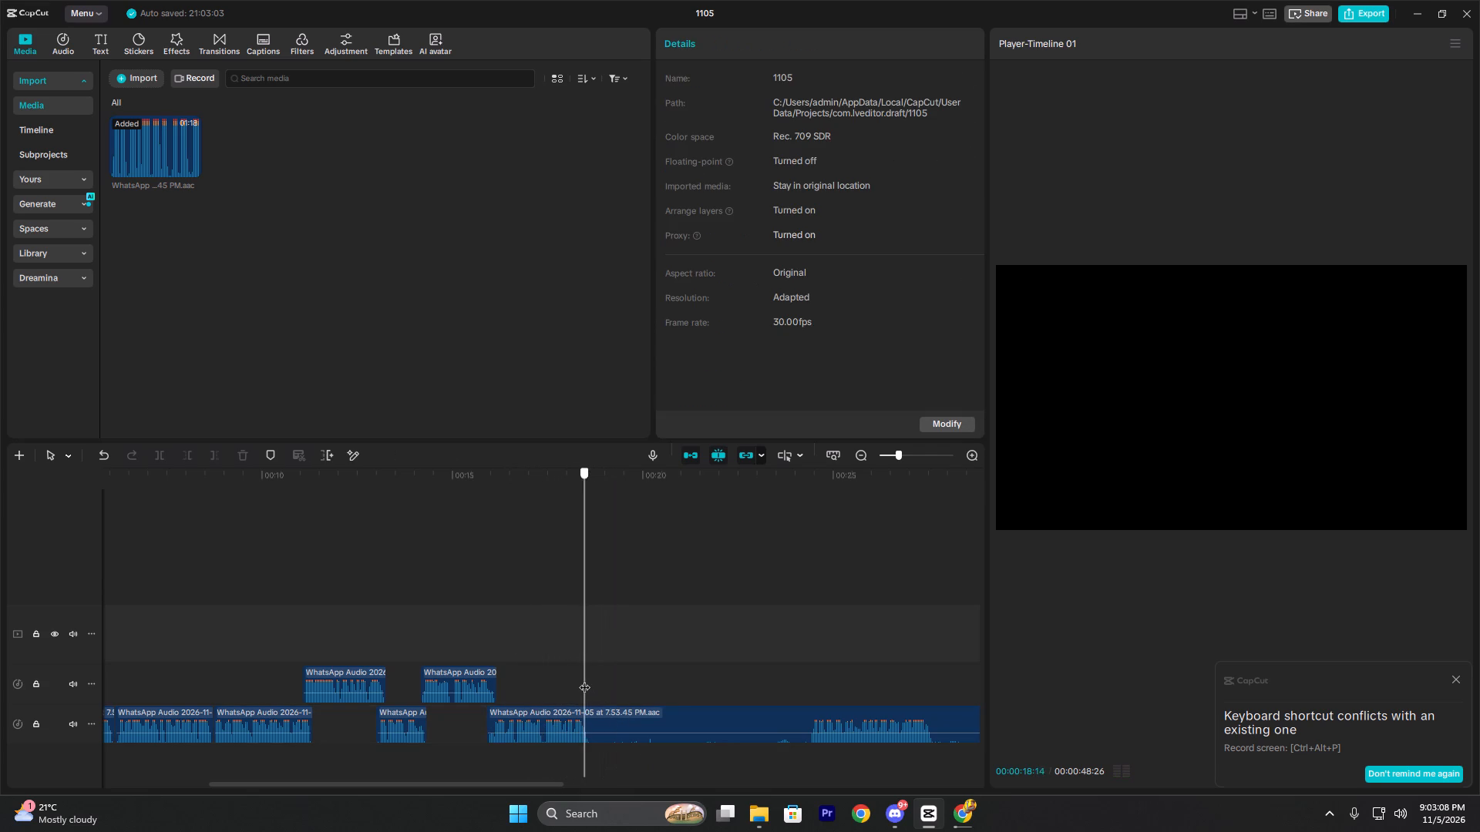
left_click(610, 723)
key("ctrl+b")
Trim the remaining clip's start to about 24:13 and move it onto a new middle audio track at about 18 seconds, slightly overlapping the previous clip.
double_click(799, 658)
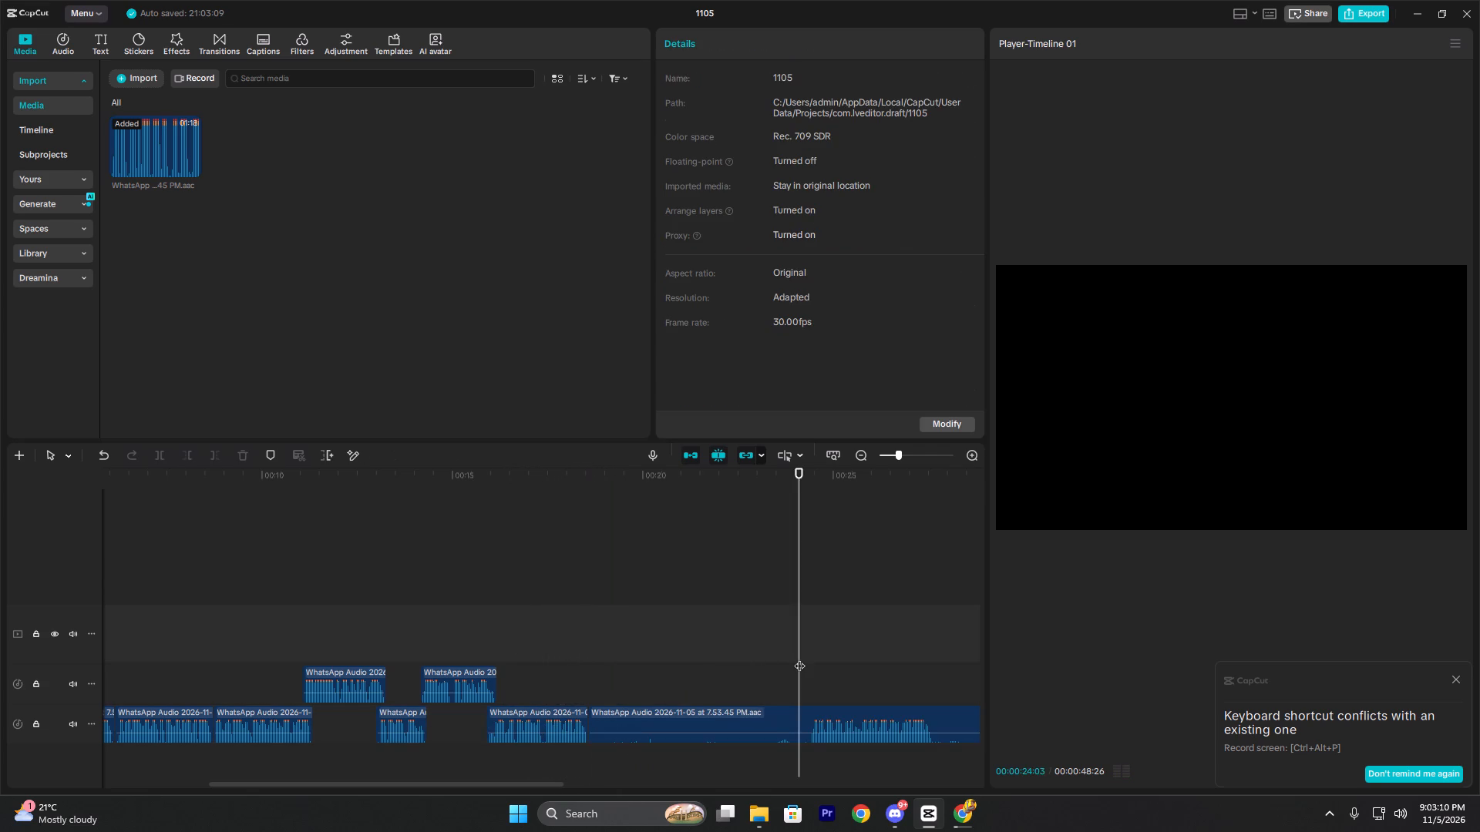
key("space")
scroll(831, 671, "down", 9, "ctrl")
scroll(752, 675, "down", 3, "ctrl")
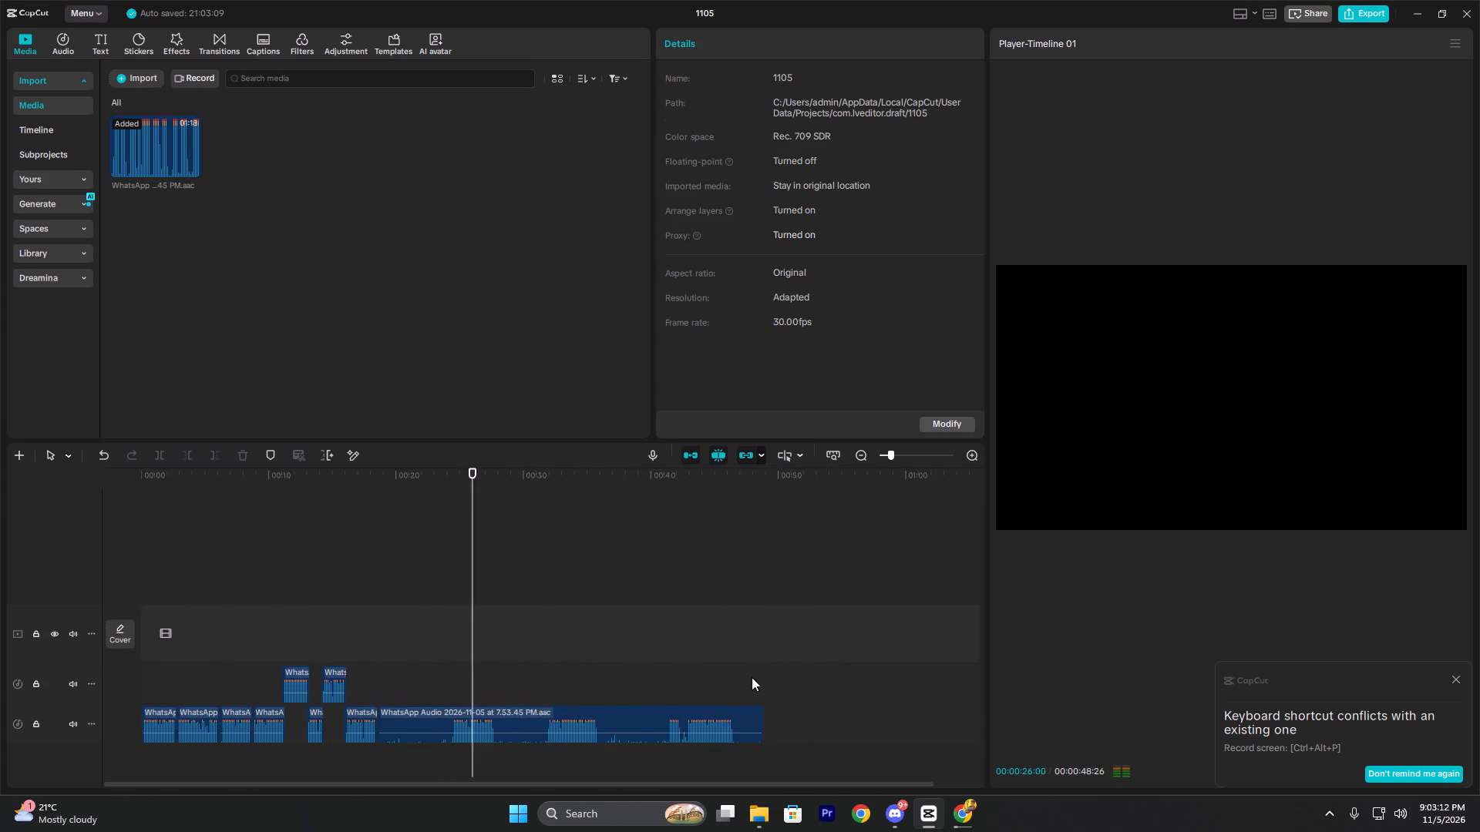
scroll(686, 680, "up", 3, "ctrl")
triple_click(446, 659, "ctrl")
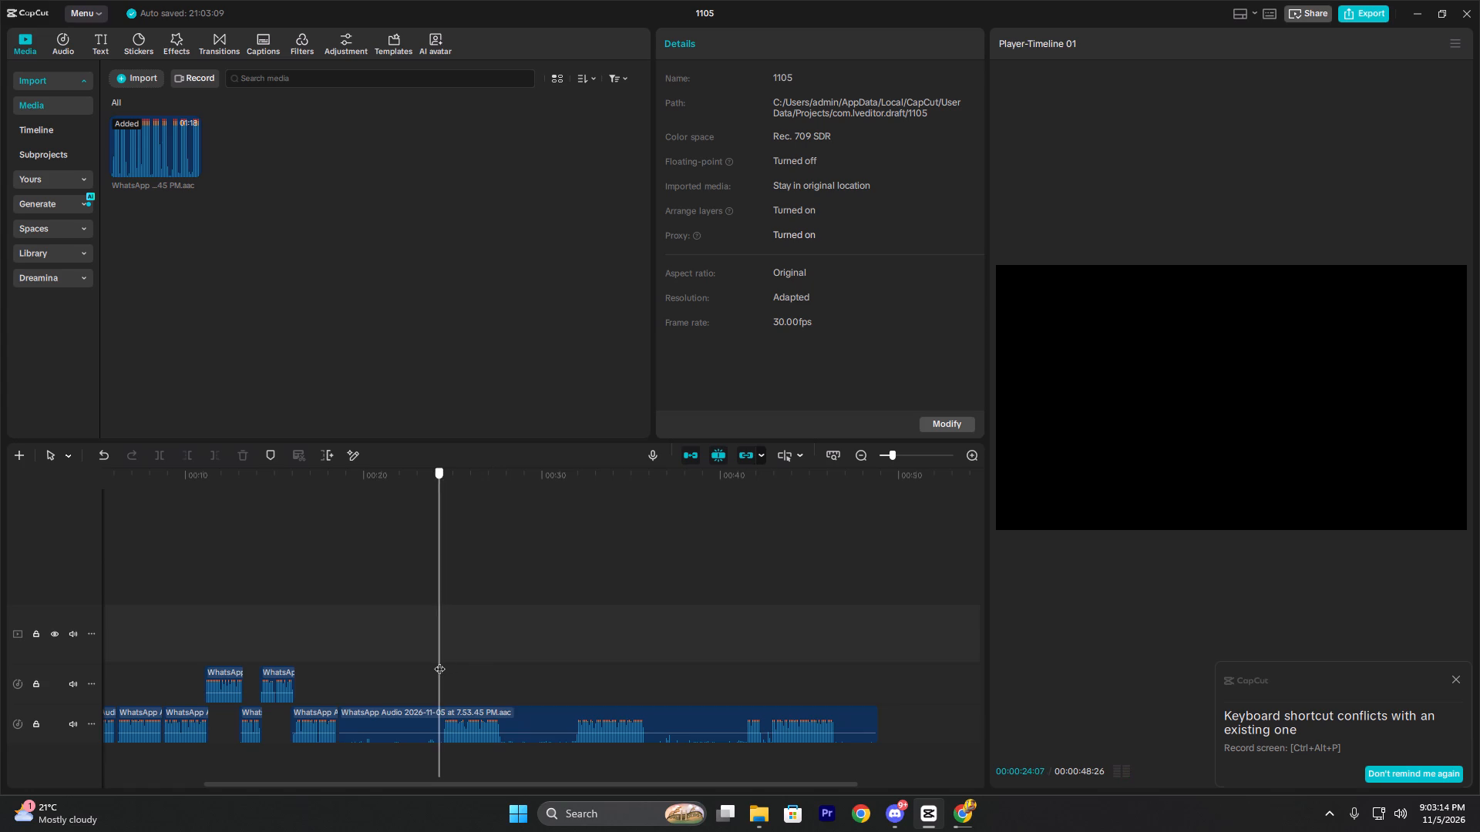
left_click(471, 718)
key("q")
left_click_drag(498, 718, 430, 704)
left_click(429, 703)
left_click_drag(422, 699, 401, 683)
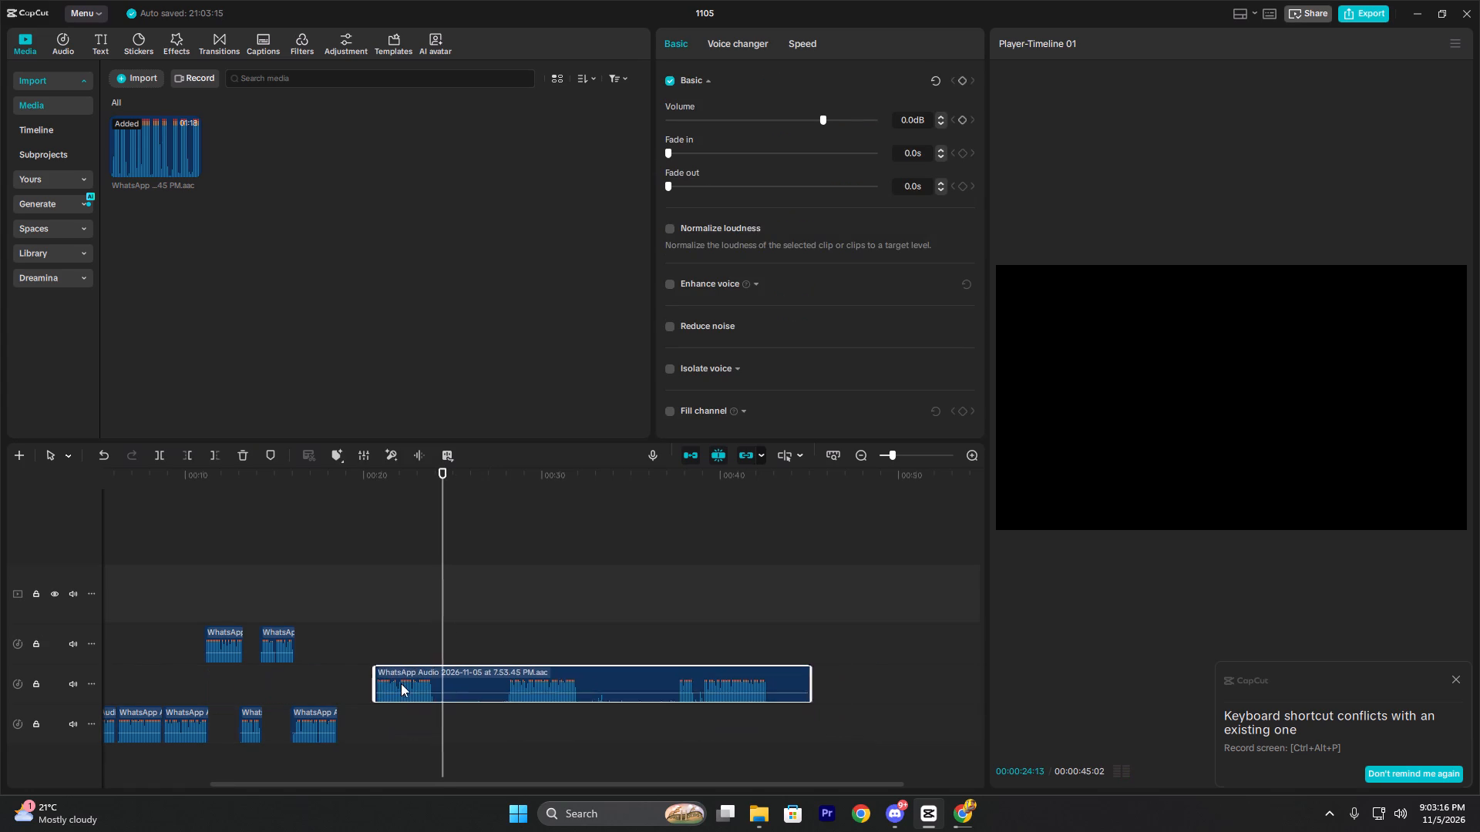
left_click_drag(401, 683, 377, 696)
left_click(315, 627)
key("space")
Split the middle-track clip after its first phrase, at about 21 seconds.
scroll(467, 696, "up", 3, "ctrl")
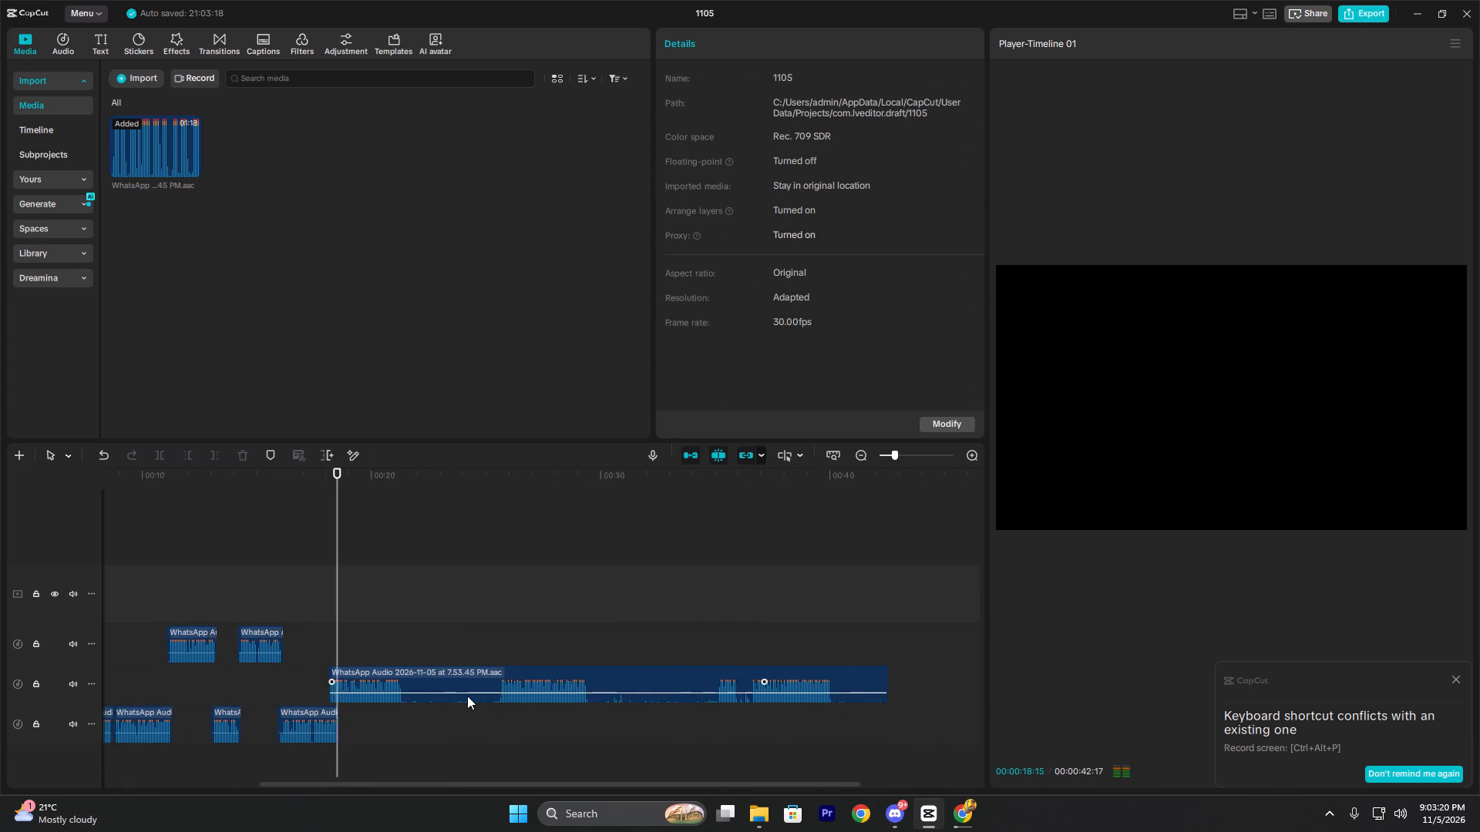
scroll(467, 696, "up", 5, "ctrl")
scroll(467, 696, "down", 8, "ctrl")
scroll(499, 702, "up", 8, "ctrl")
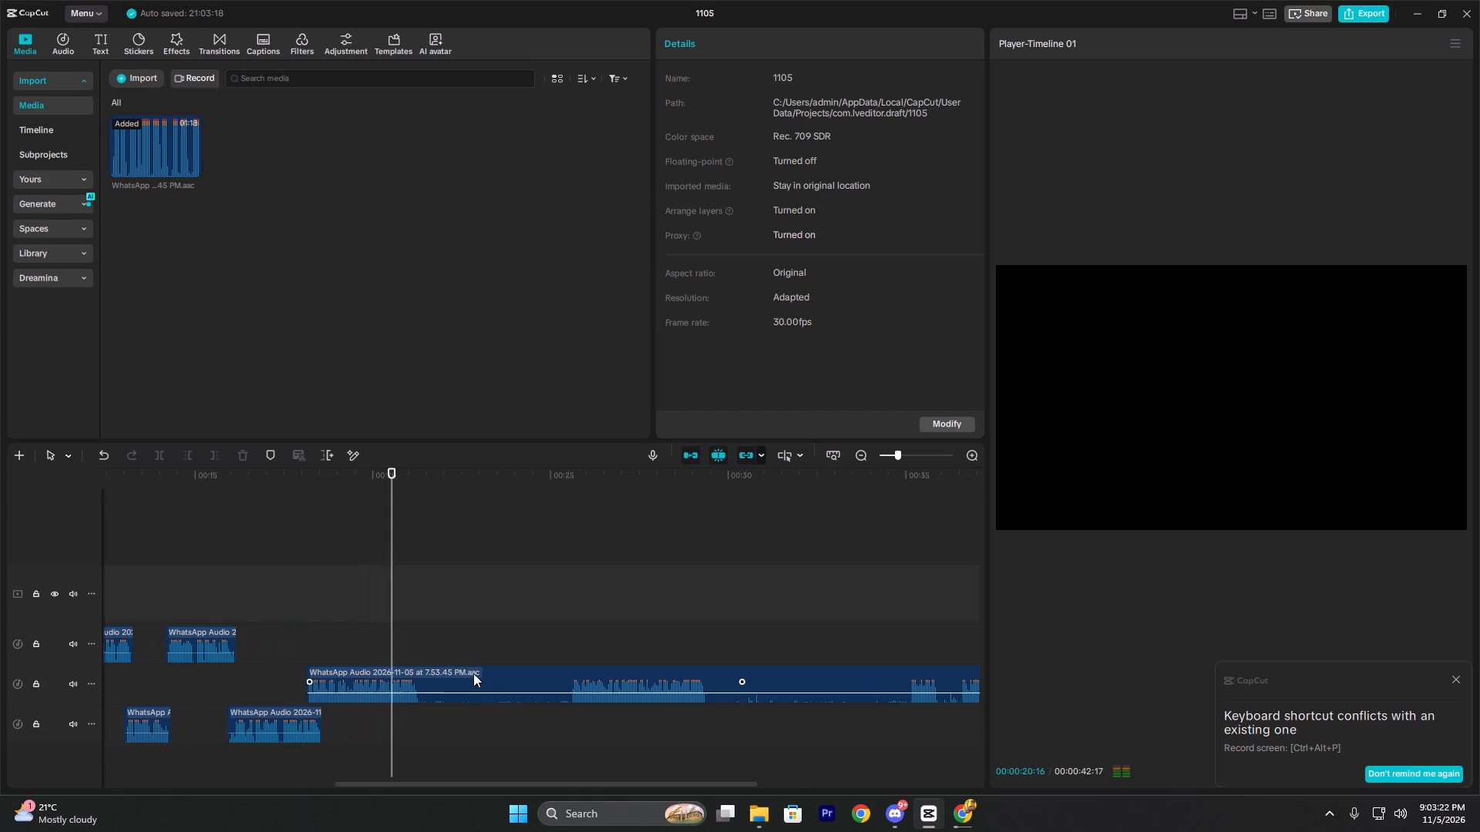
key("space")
left_click(458, 674)
key("ctrl+b")
Listen to the phrase at about 25 seconds and delete the preceding middle-track clip that starts at about 18 seconds.
left_click(549, 618)
left_click_drag(552, 618, 559, 620)
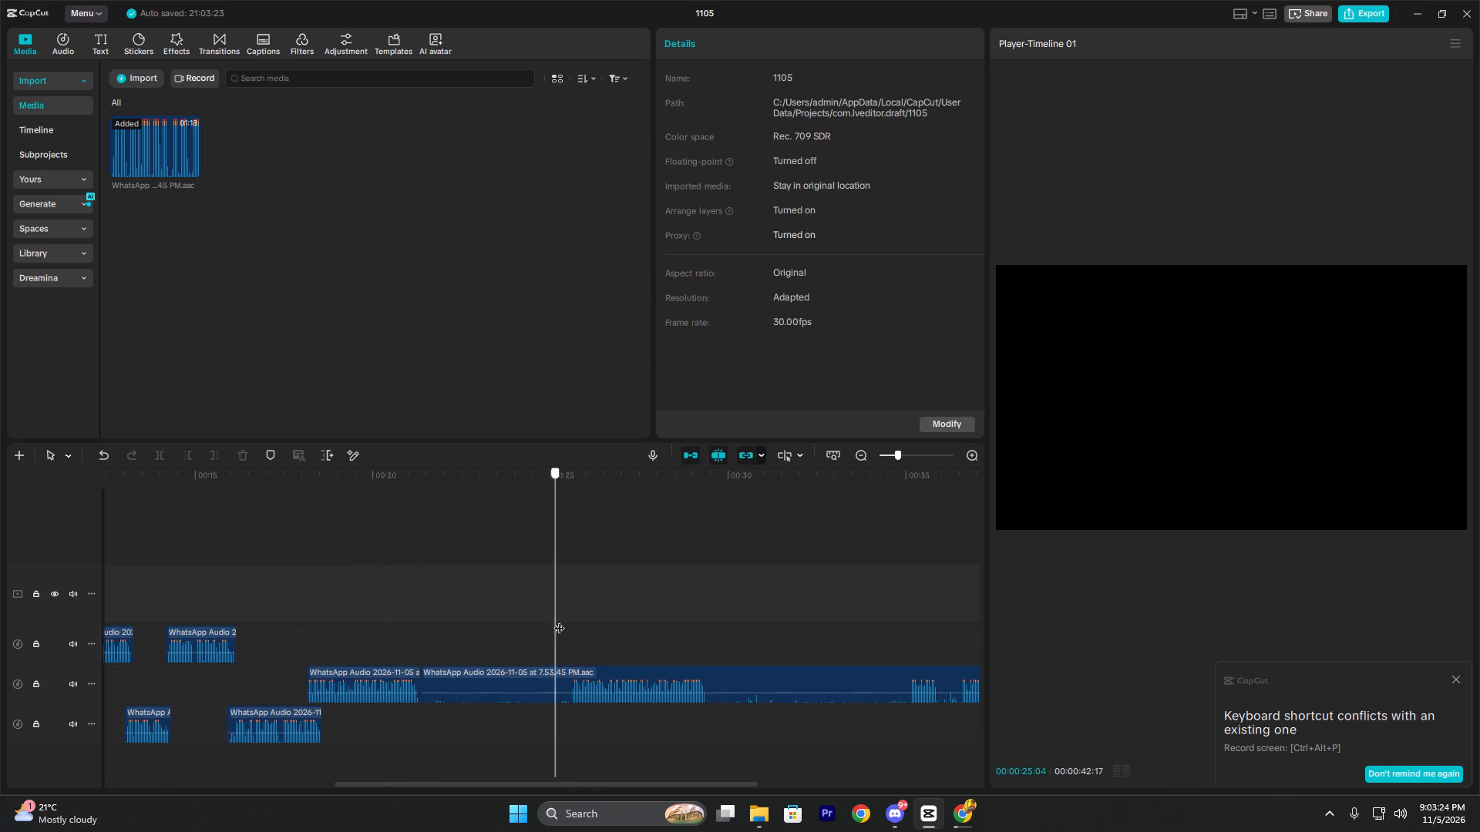
left_click_drag(559, 620, 570, 623)
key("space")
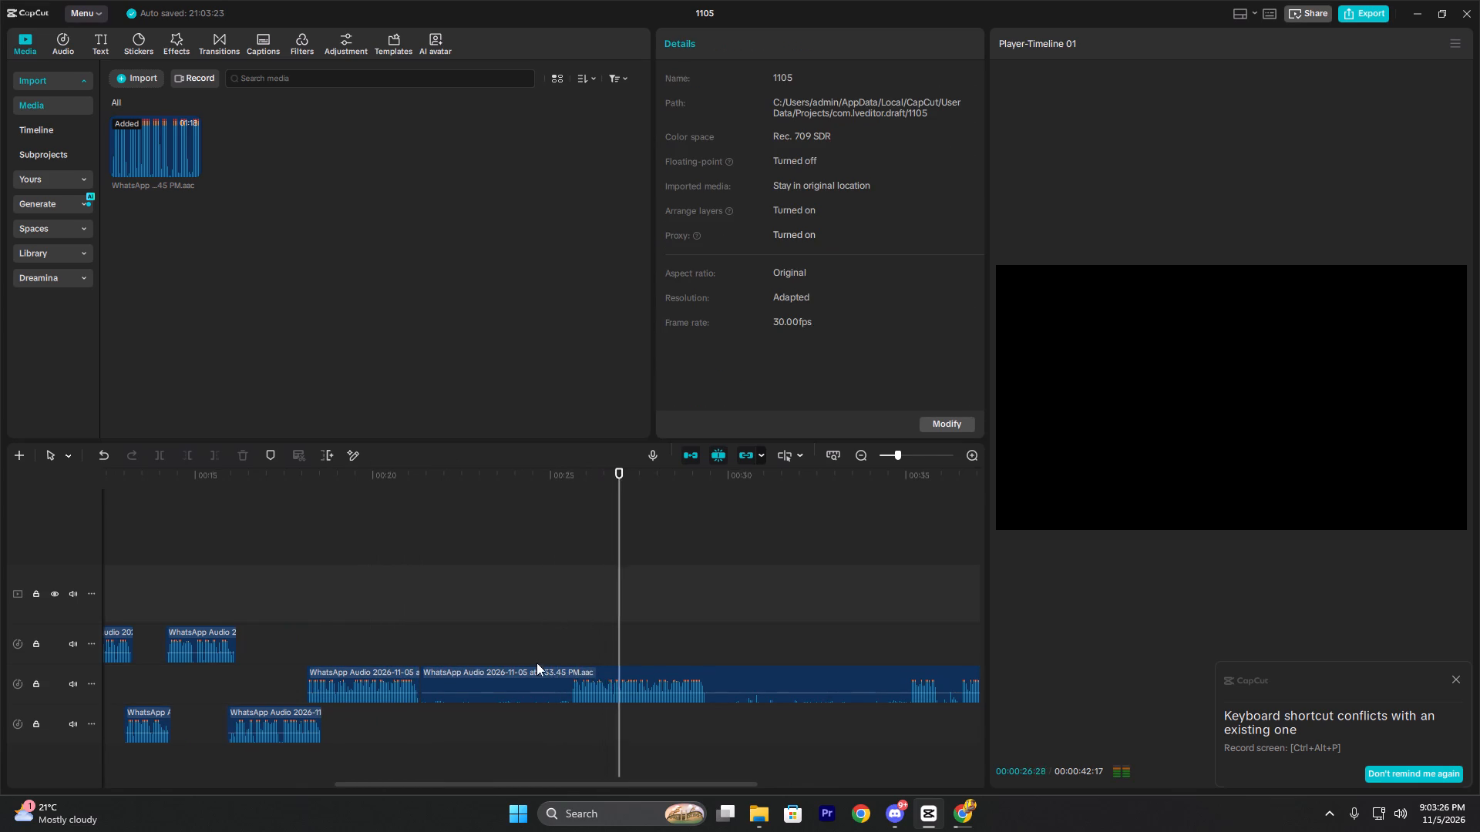
scroll(536, 663, "down", 8, "ctrl")
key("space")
left_click(462, 622)
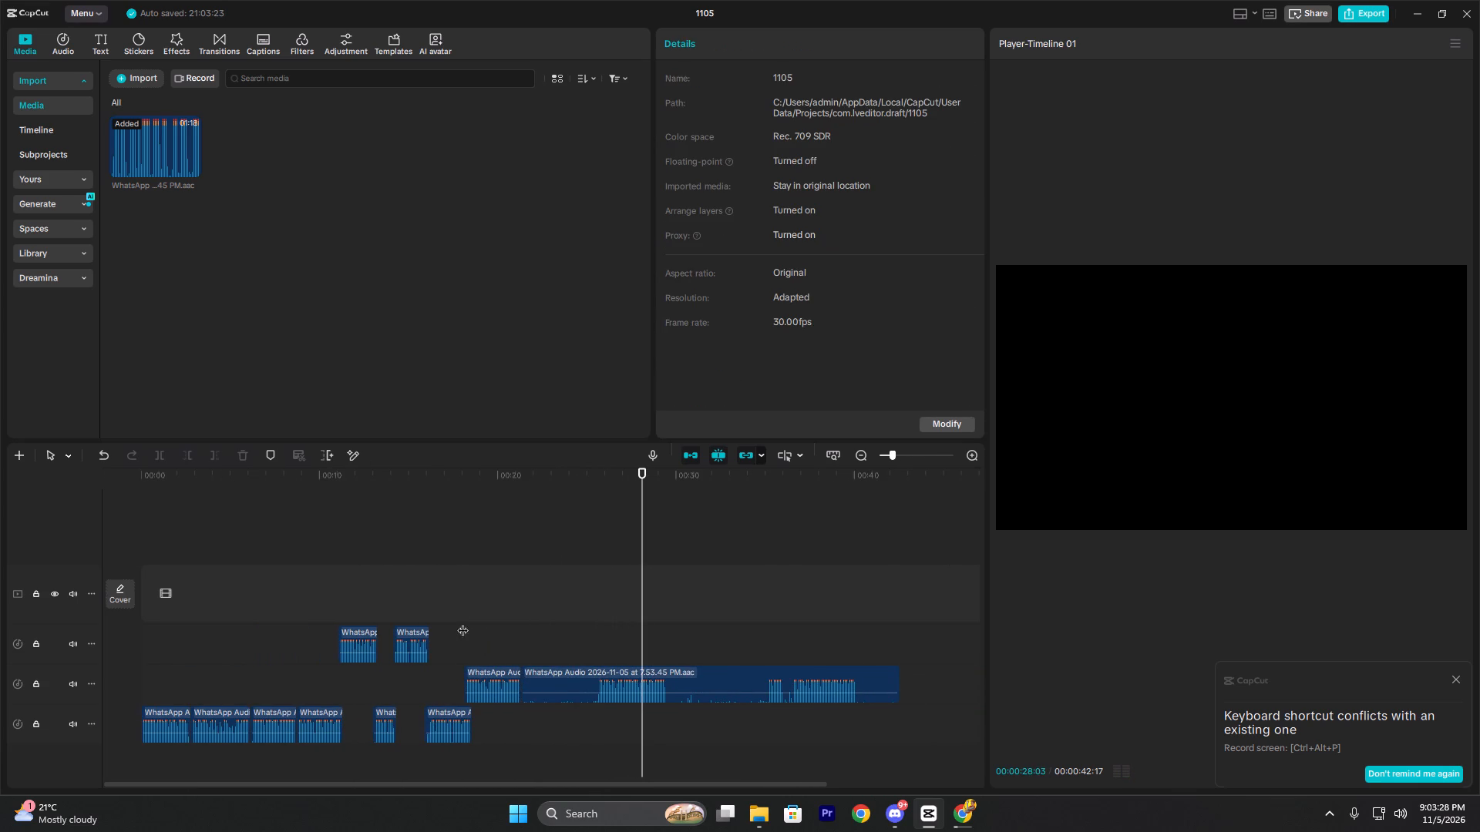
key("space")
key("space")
left_click(489, 679)
key("BackSpace")
Trim the remaining middle-track clip's start to 25:15 and move it back to about 18 seconds, slightly overlapping the previous lower-track clip.
left_click(582, 675)
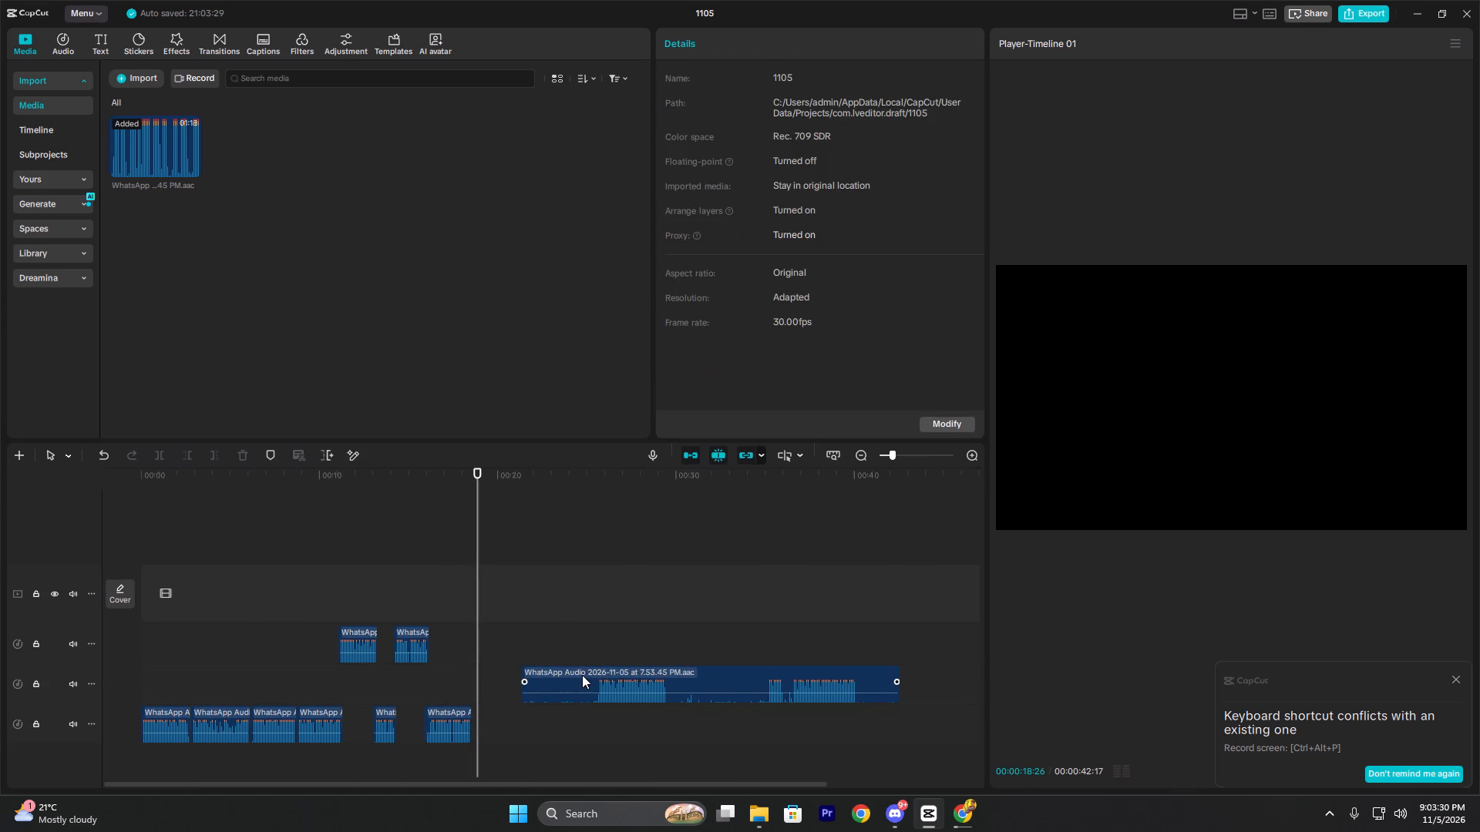
left_click(577, 636)
left_click_drag(577, 636, 596, 642)
left_click(609, 678)
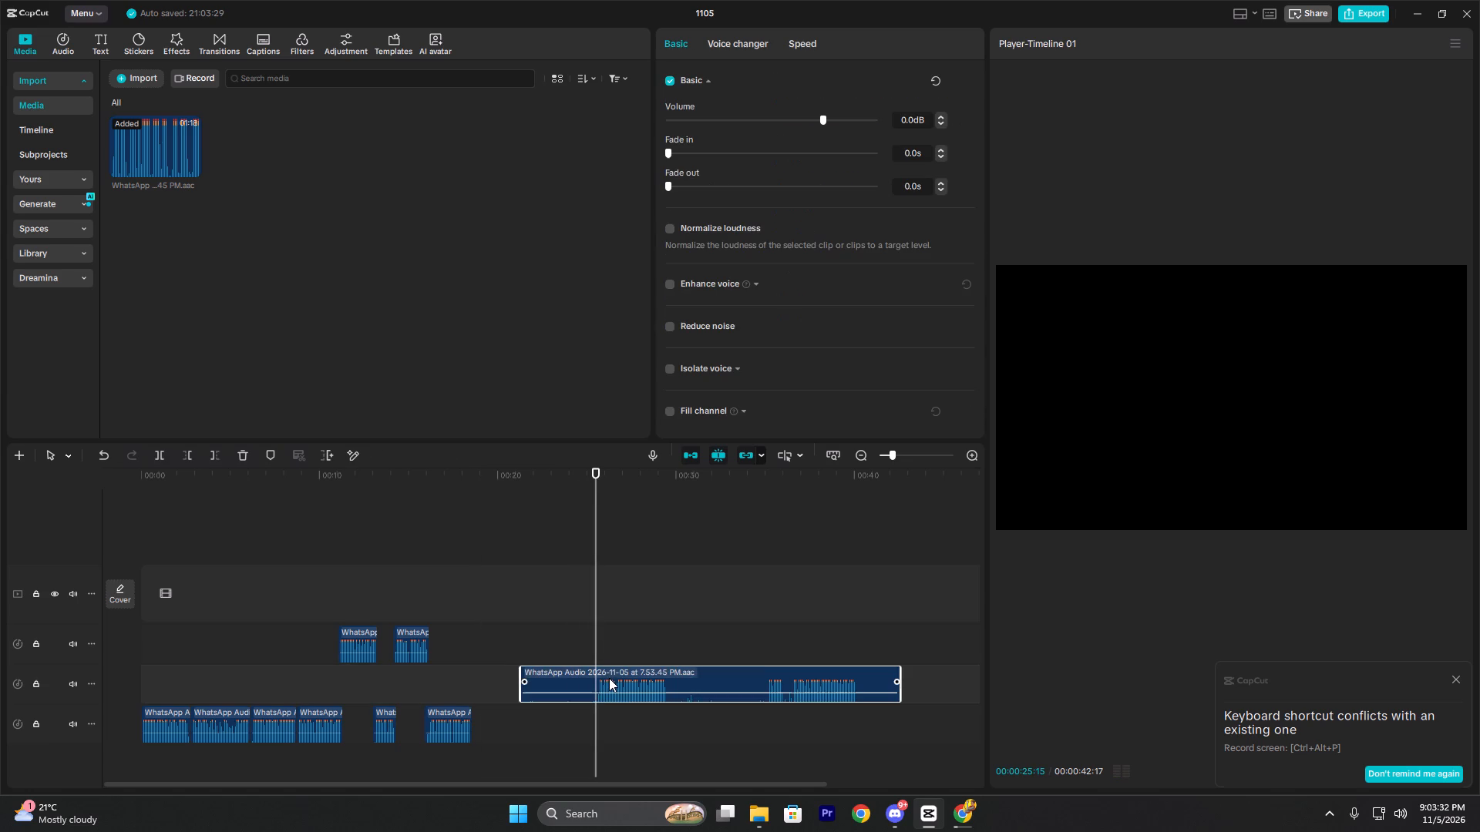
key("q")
left_click_drag(629, 679, 499, 684)
double_click(499, 684)
double_click(469, 643)
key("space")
double_click(452, 640)
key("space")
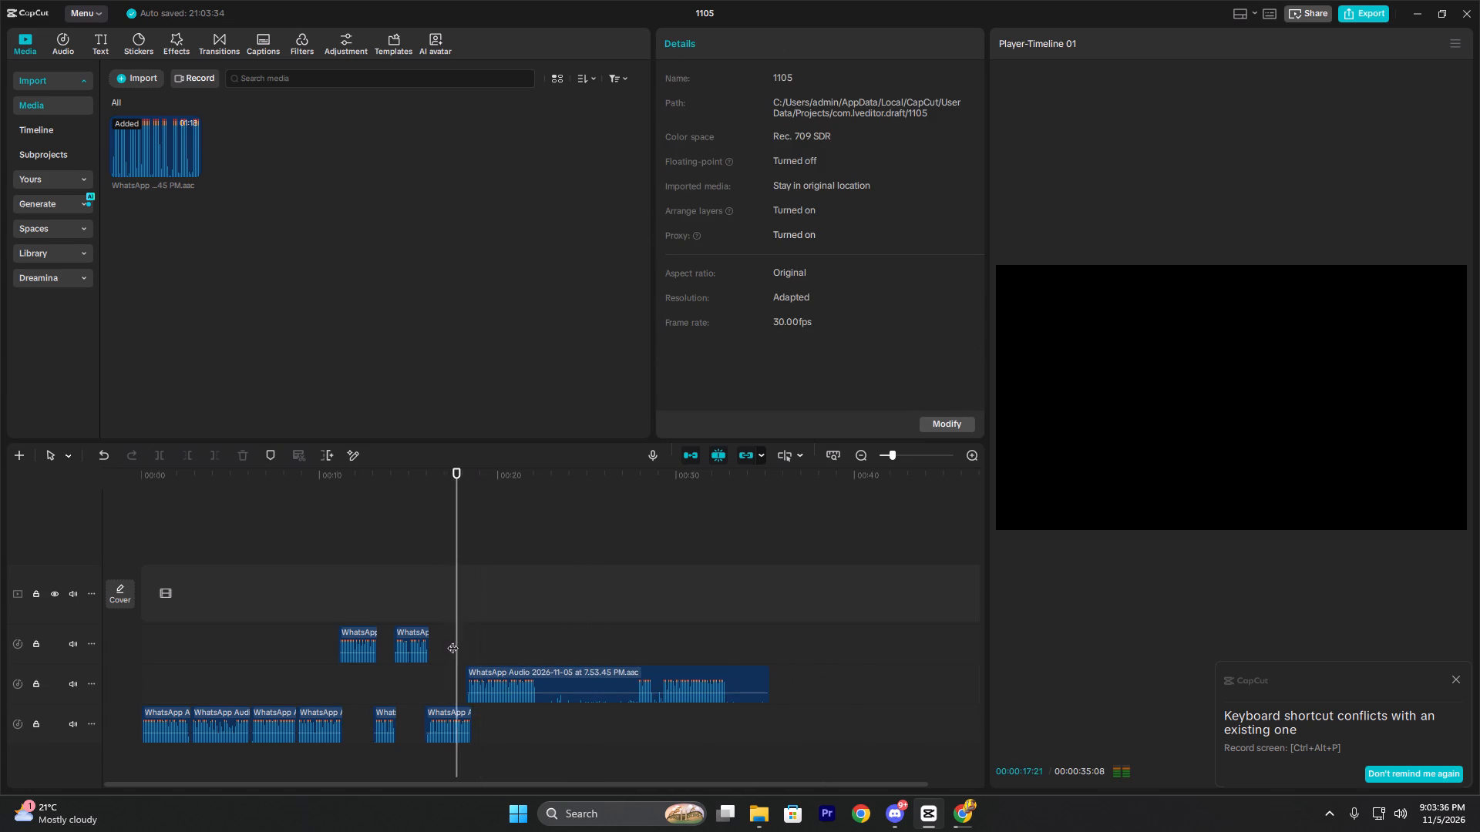
Split the long middle-track clip after its first phrase, at about 22 seconds.
scroll(537, 663, "up", 2, "ctrl")
scroll(588, 683, "down", 4, "ctrl")
scroll(595, 689, "up", 4, "ctrl")
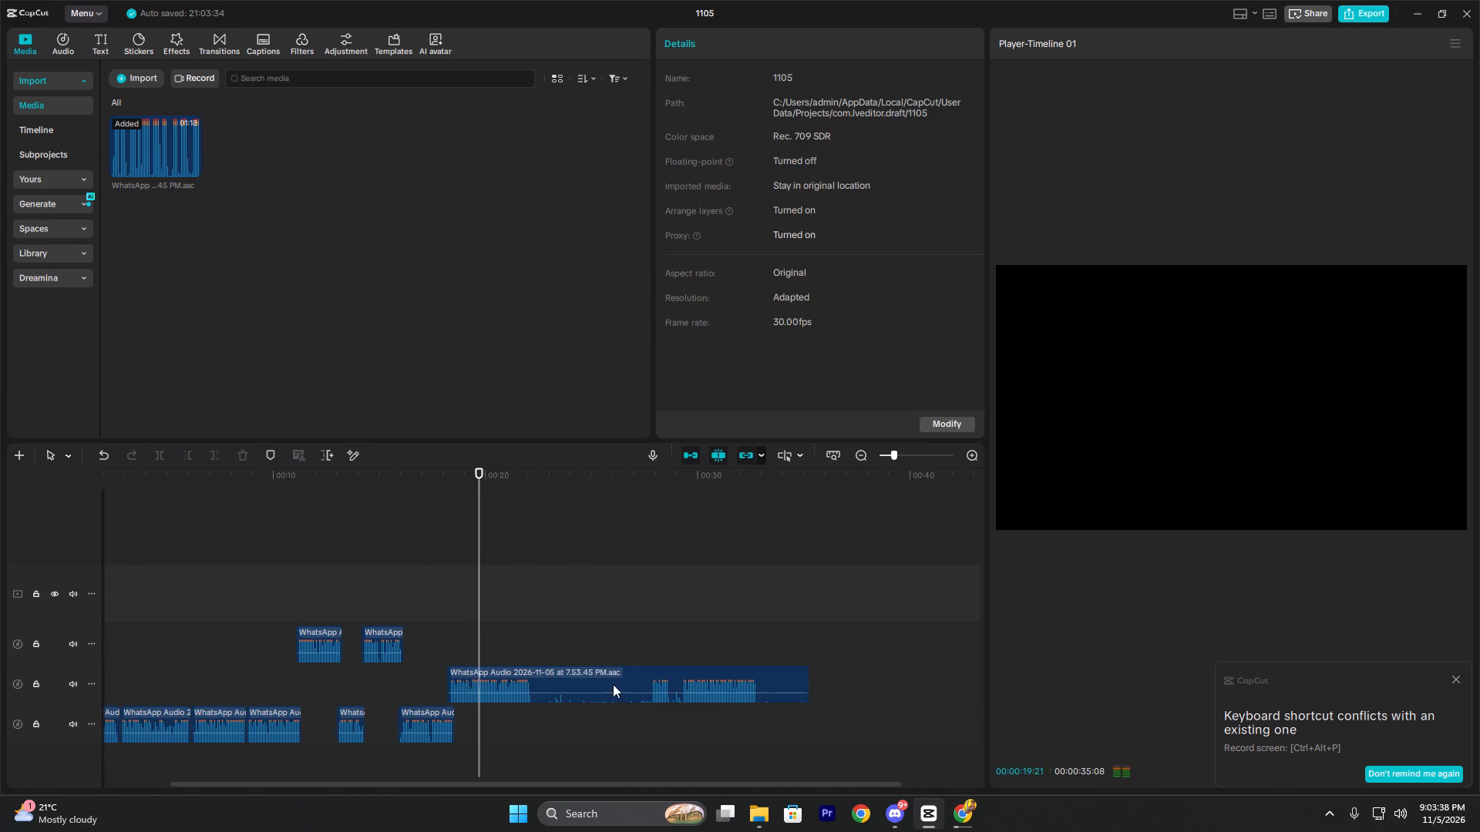
scroll(621, 684, "up", 8, "ctrl")
scroll(634, 686, "down", 3, "ctrl")
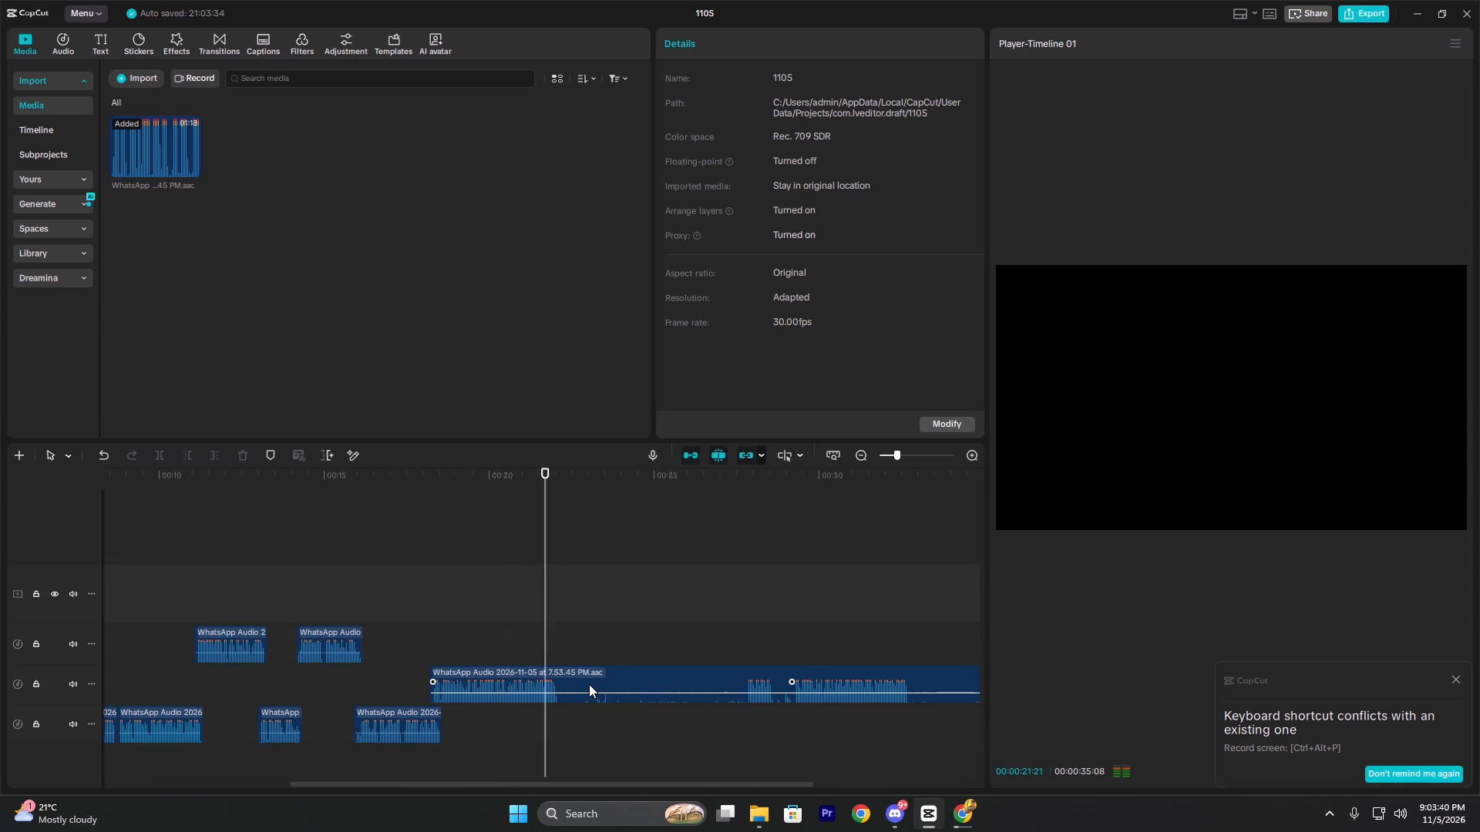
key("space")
left_click(588, 683)
key("ctrl+b")
Trim the remaining clip's start to 29:07 and move it to the lower track at about 22 seconds, slightly overlapping the middle-track clip.
left_click(738, 625)
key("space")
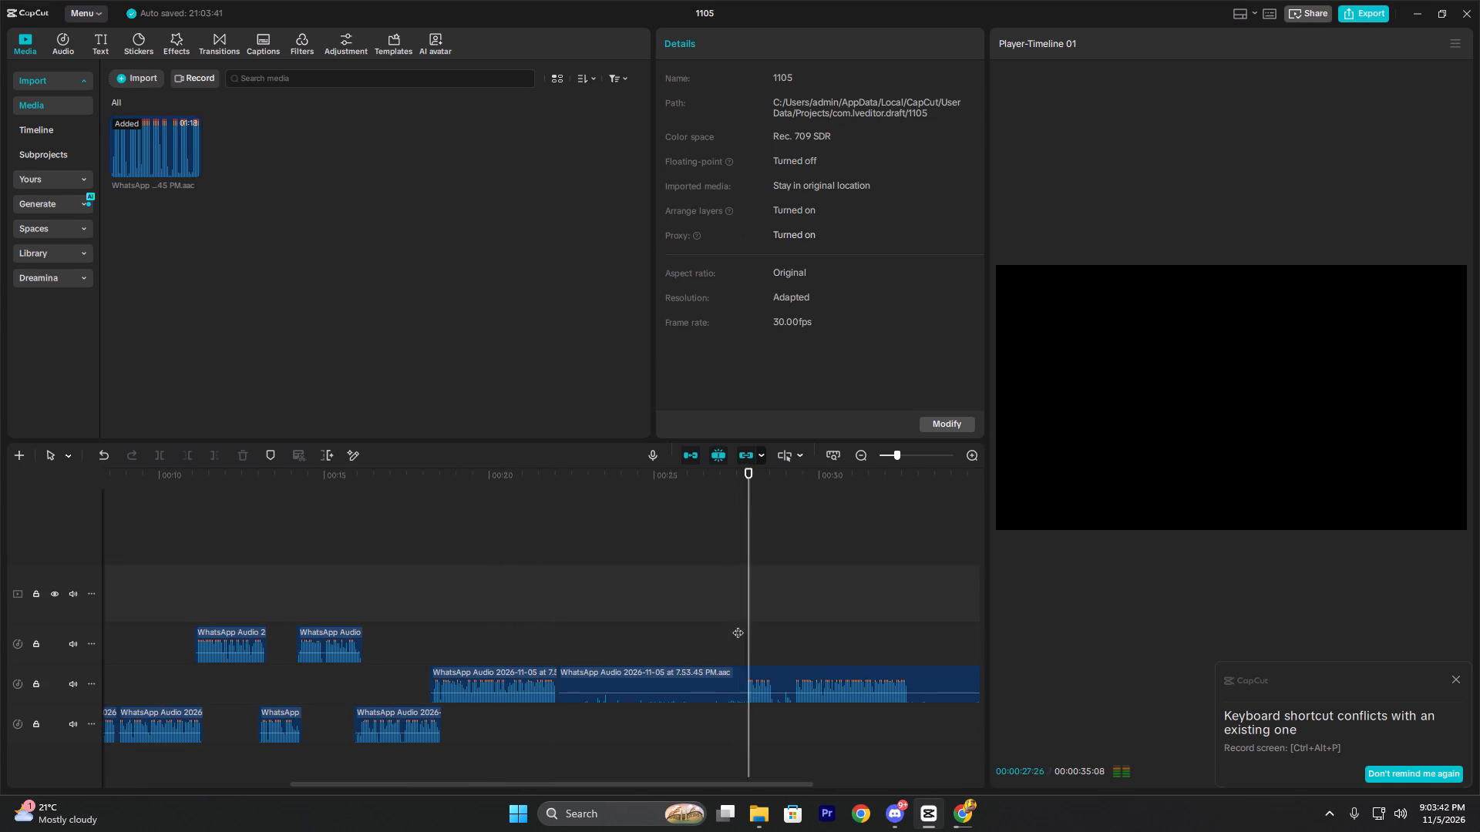
left_click(803, 618)
left_click_drag(803, 618, 794, 620)
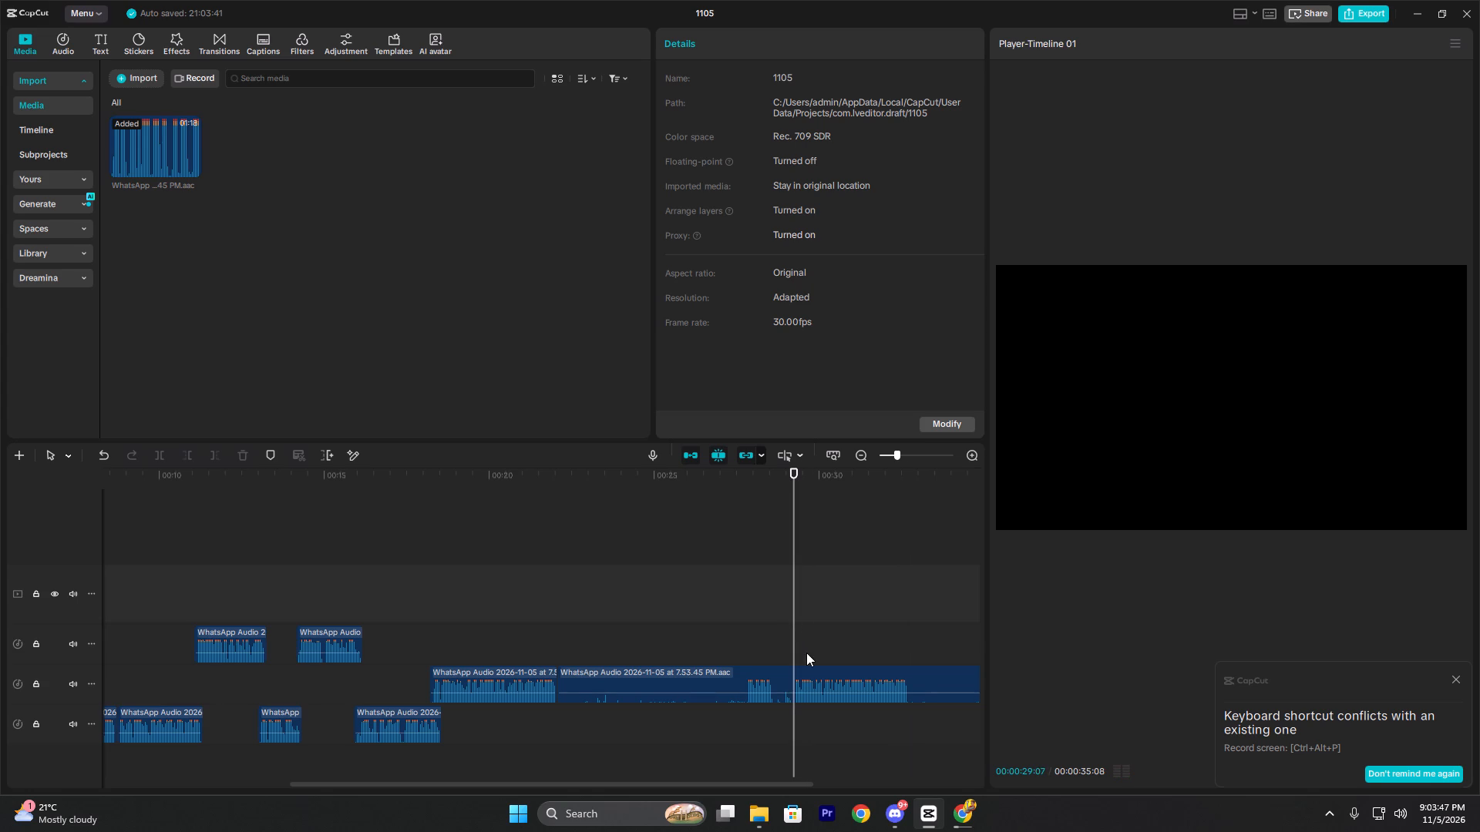
left_click(808, 672)
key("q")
left_click_drag(819, 672, 581, 702)
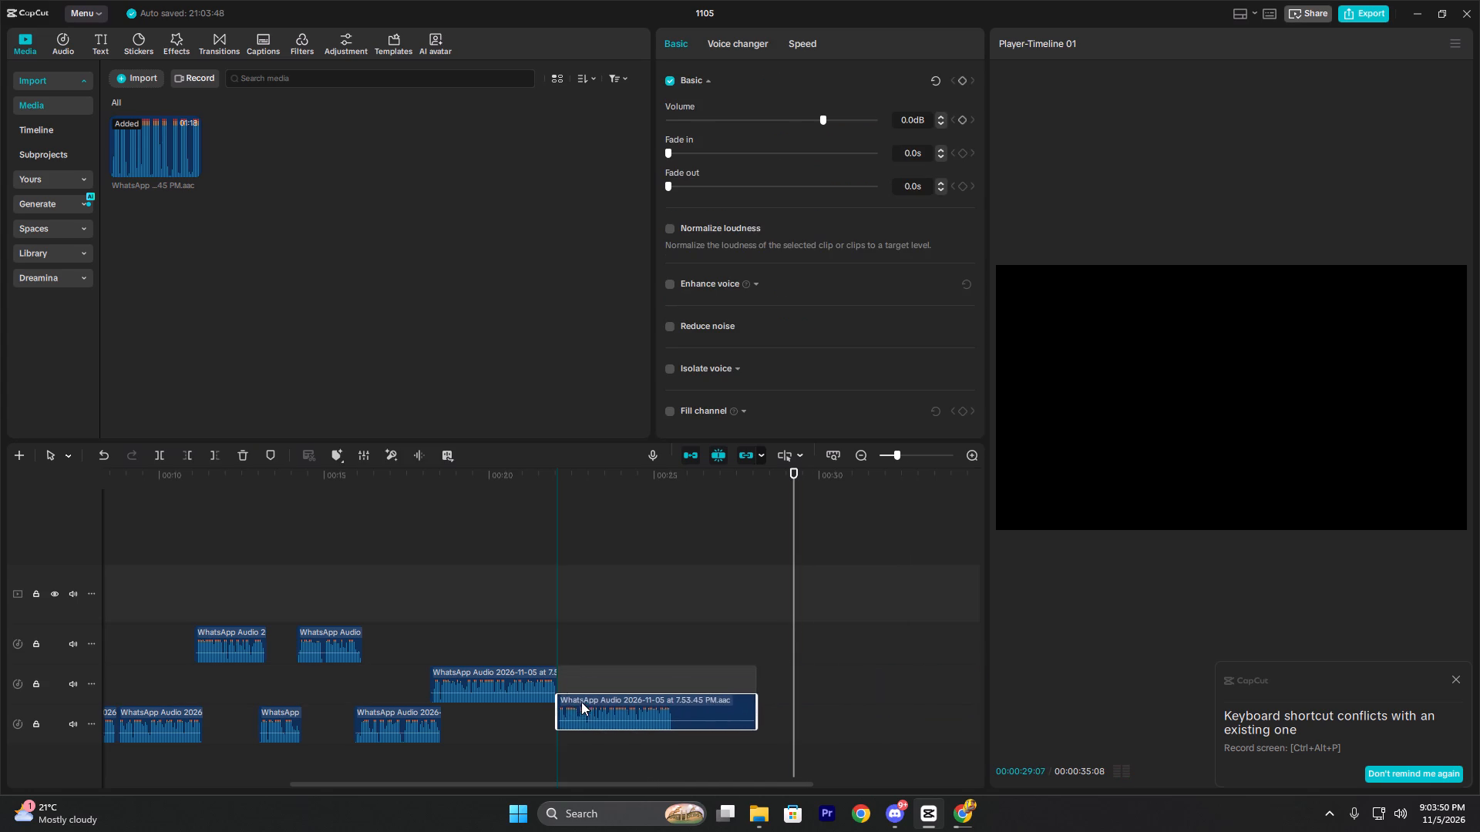
left_click_drag(581, 702, 575, 711)
double_click(538, 624)
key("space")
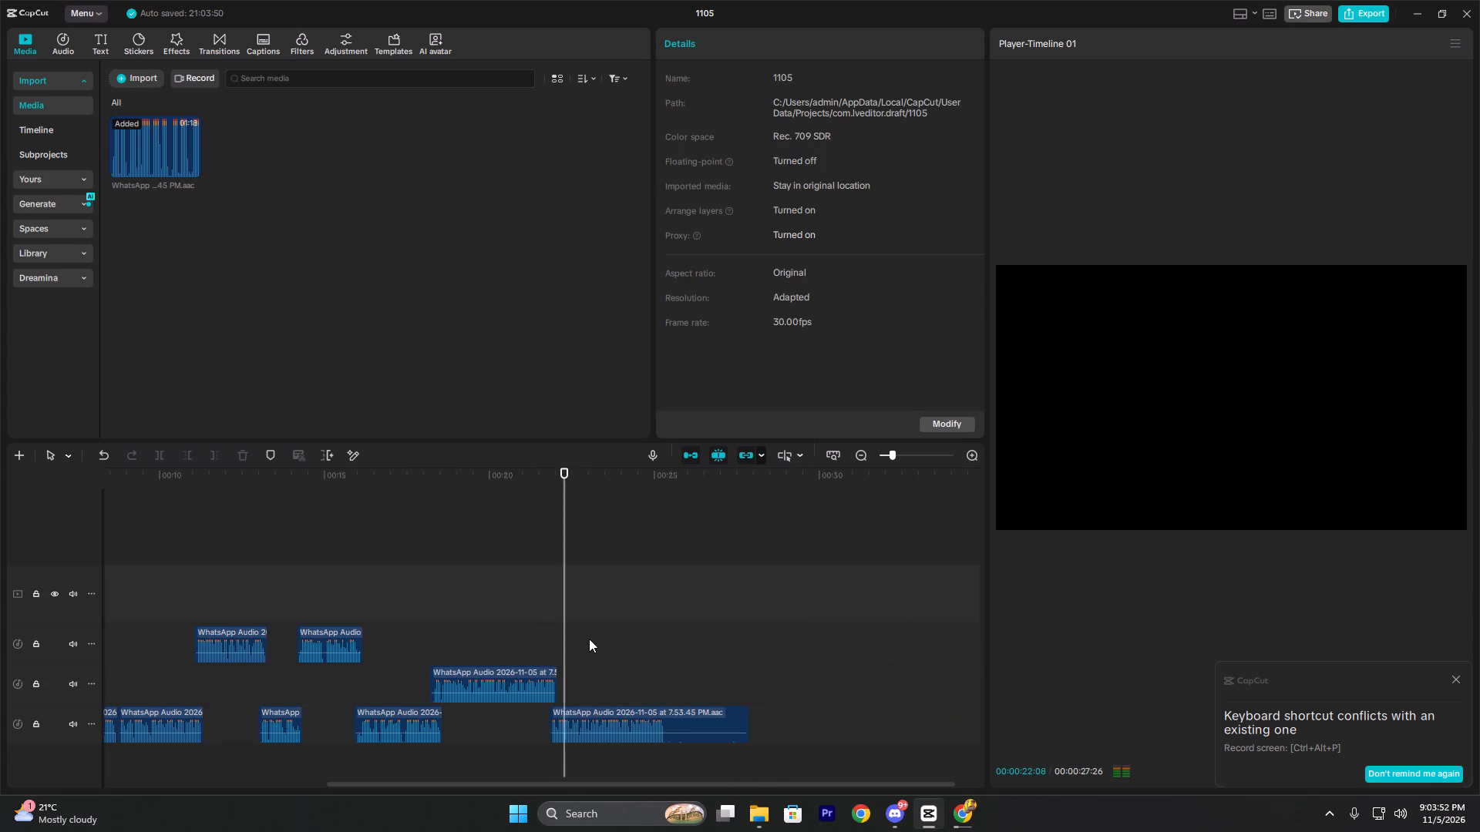
Trim the end of the last lower-track clip to 25:10, removing its trailing silence.
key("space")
left_click(684, 716)
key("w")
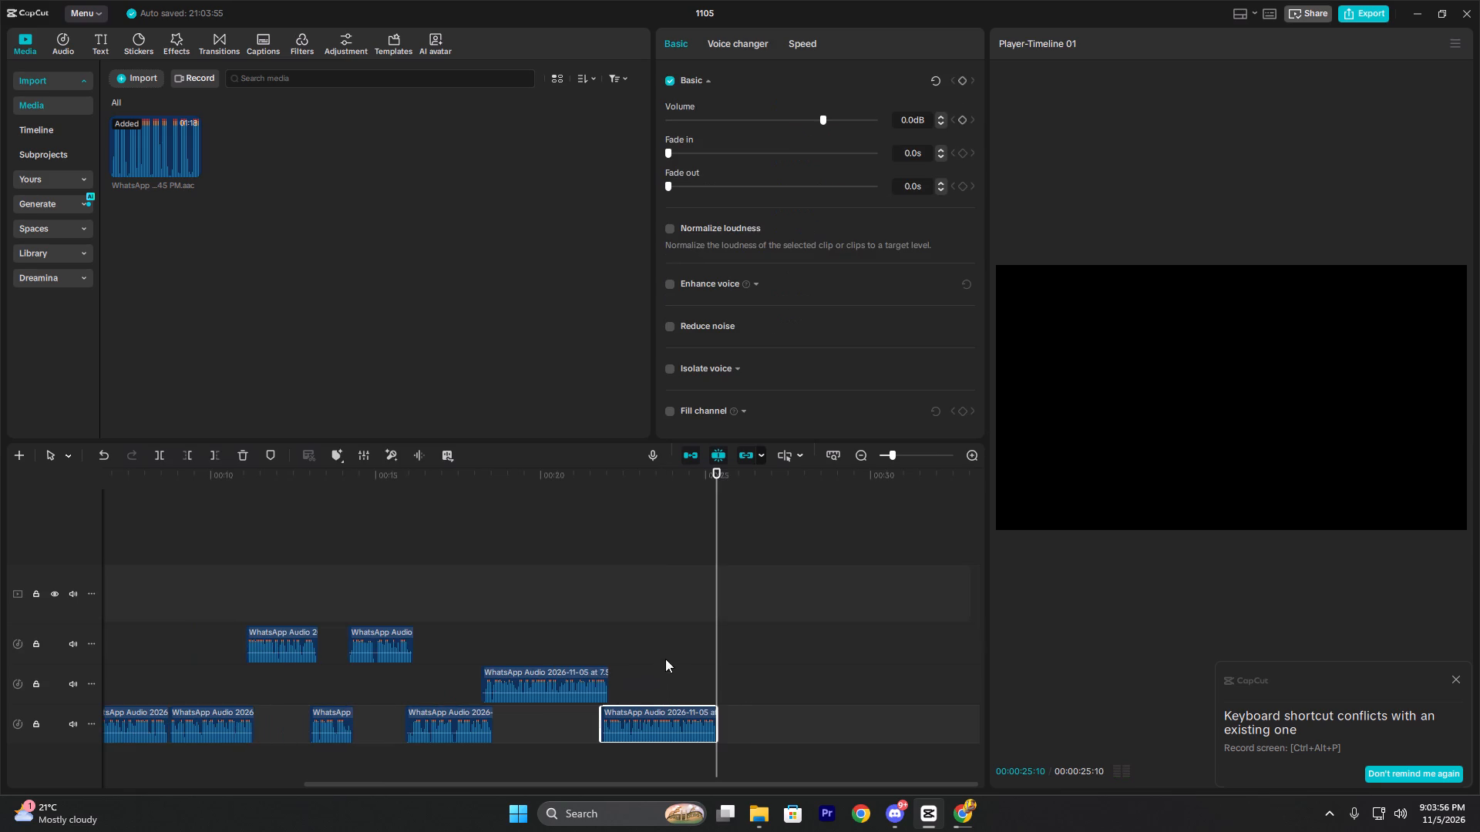
Listen to the assembled phrases from the beginning through about 13 seconds to check the transitions.
double_click(685, 650)
left_click_drag(685, 650, 82, 654)
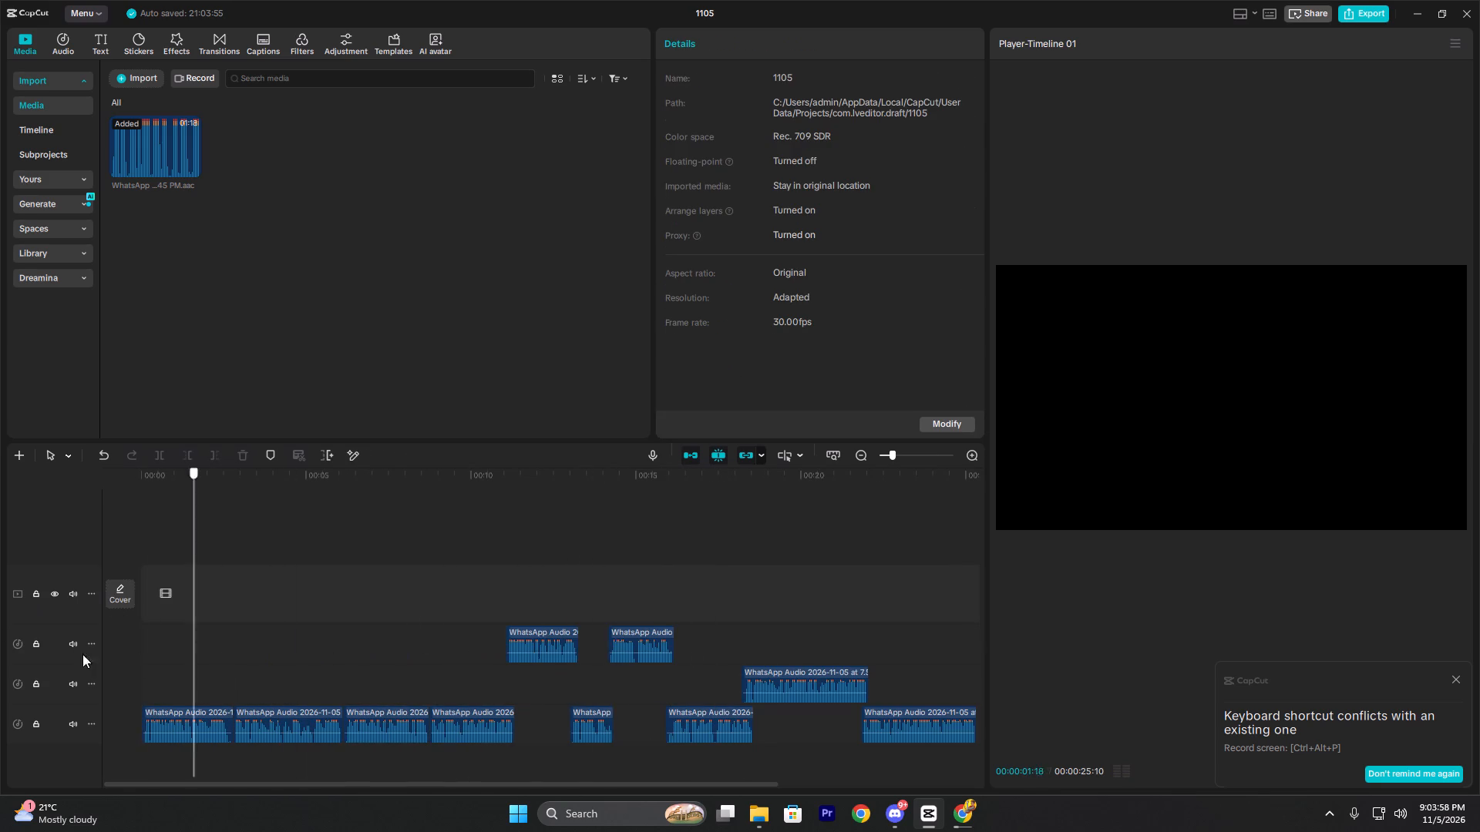
left_click_drag(82, 654, 0, 669)
left_click(0, 669)
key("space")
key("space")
left_click(765, 653)
left_click_drag(767, 650, 237, 676)
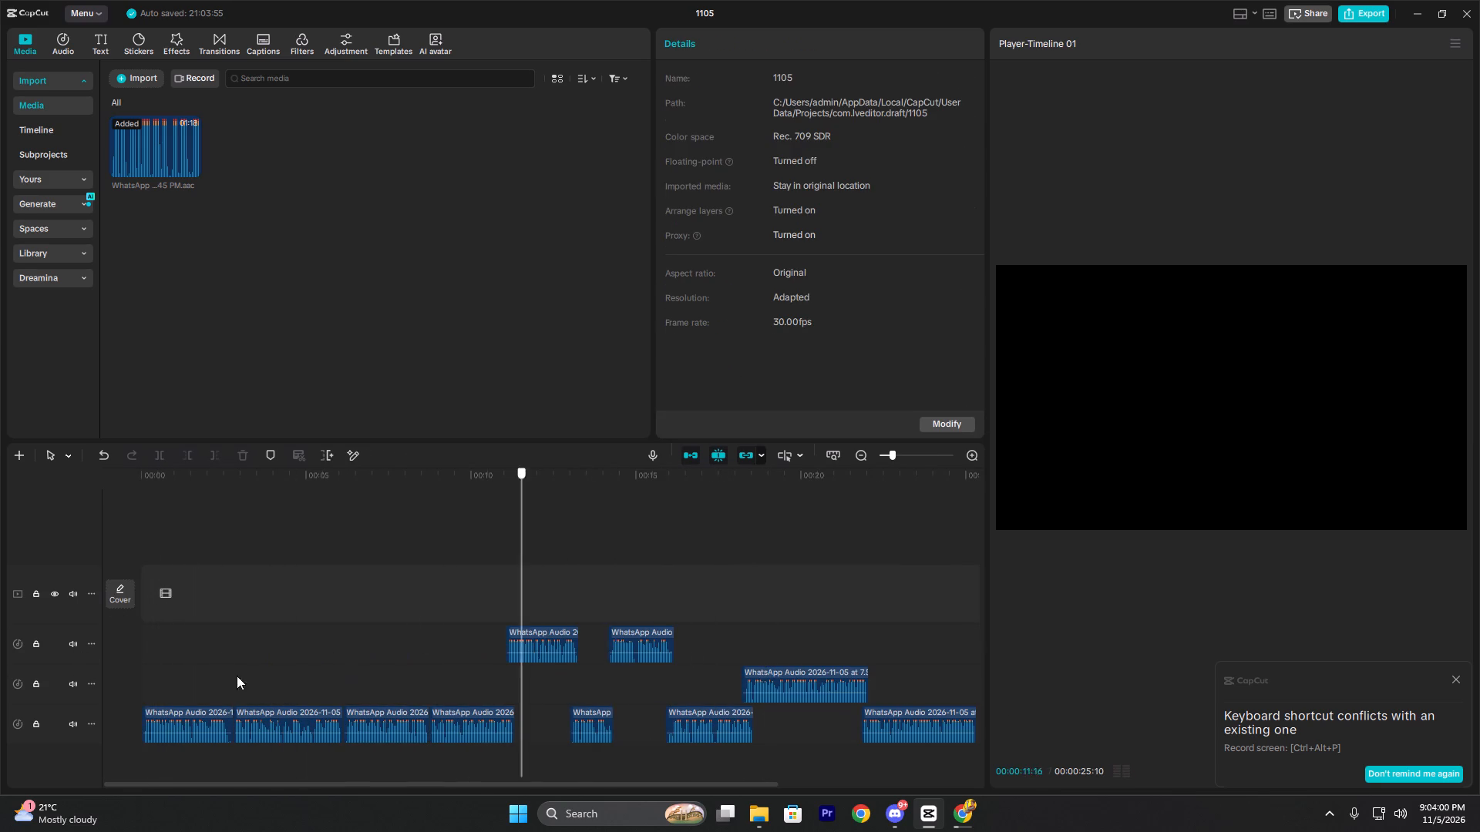
left_click_drag(237, 676, 32, 692)
scroll(197, 715, "up", 4, "ctrl")
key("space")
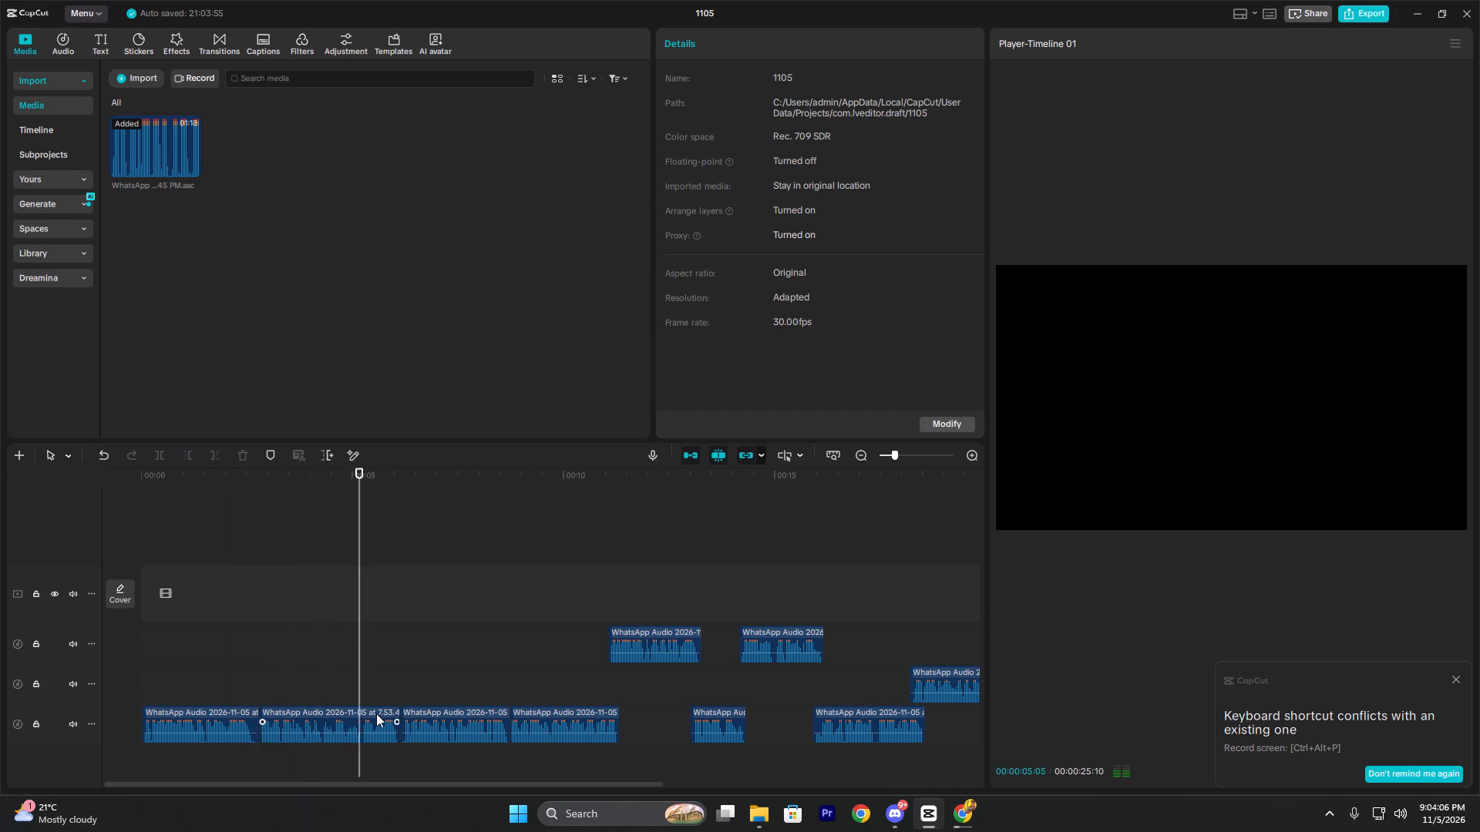
scroll(478, 710, "down", 6)
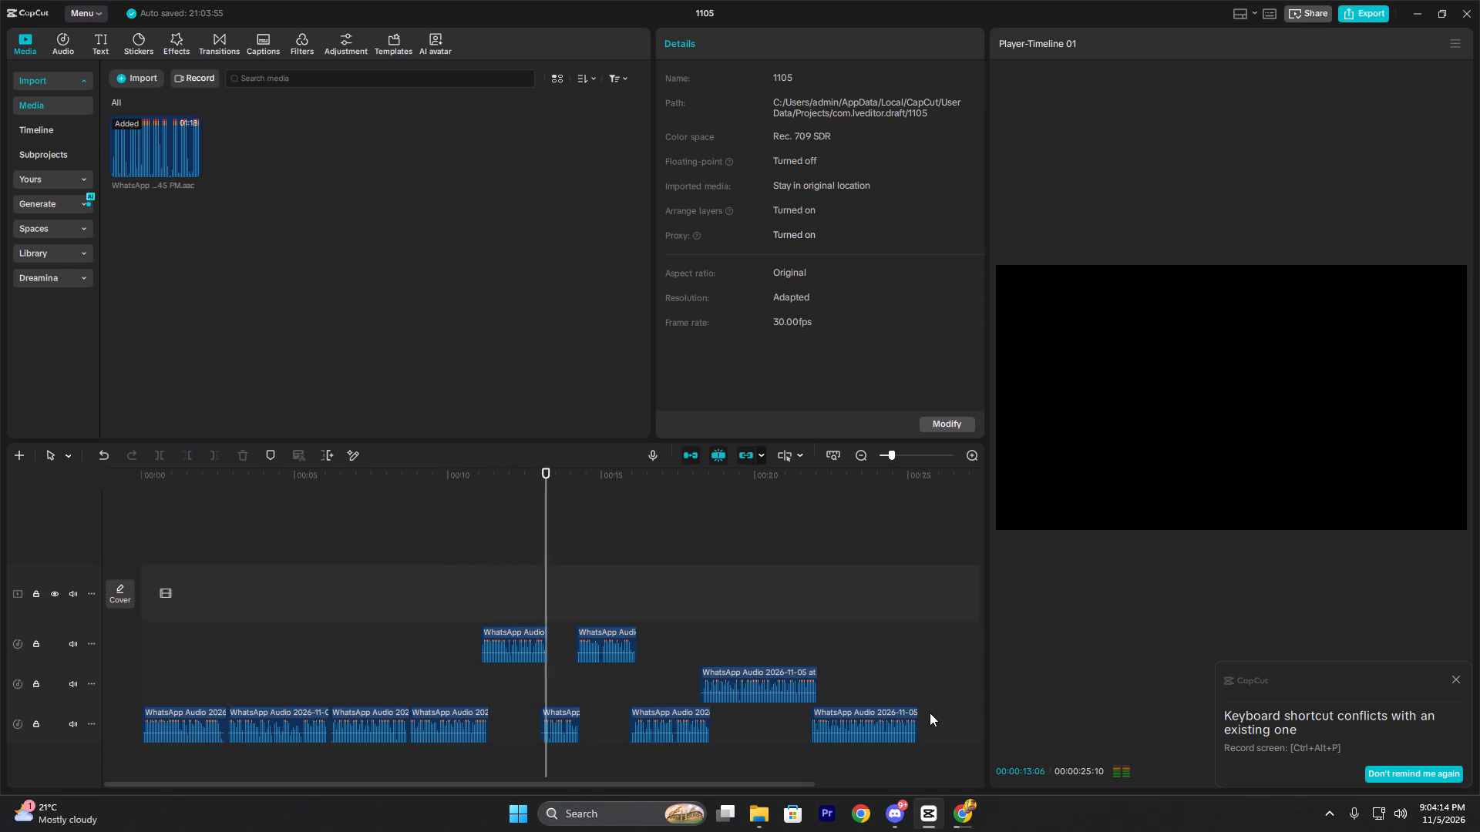
Replay the transition near 6 seconds and move the third lower-track clip to the middle track, slightly overlapping the second clip's end.
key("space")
left_click(333, 618)
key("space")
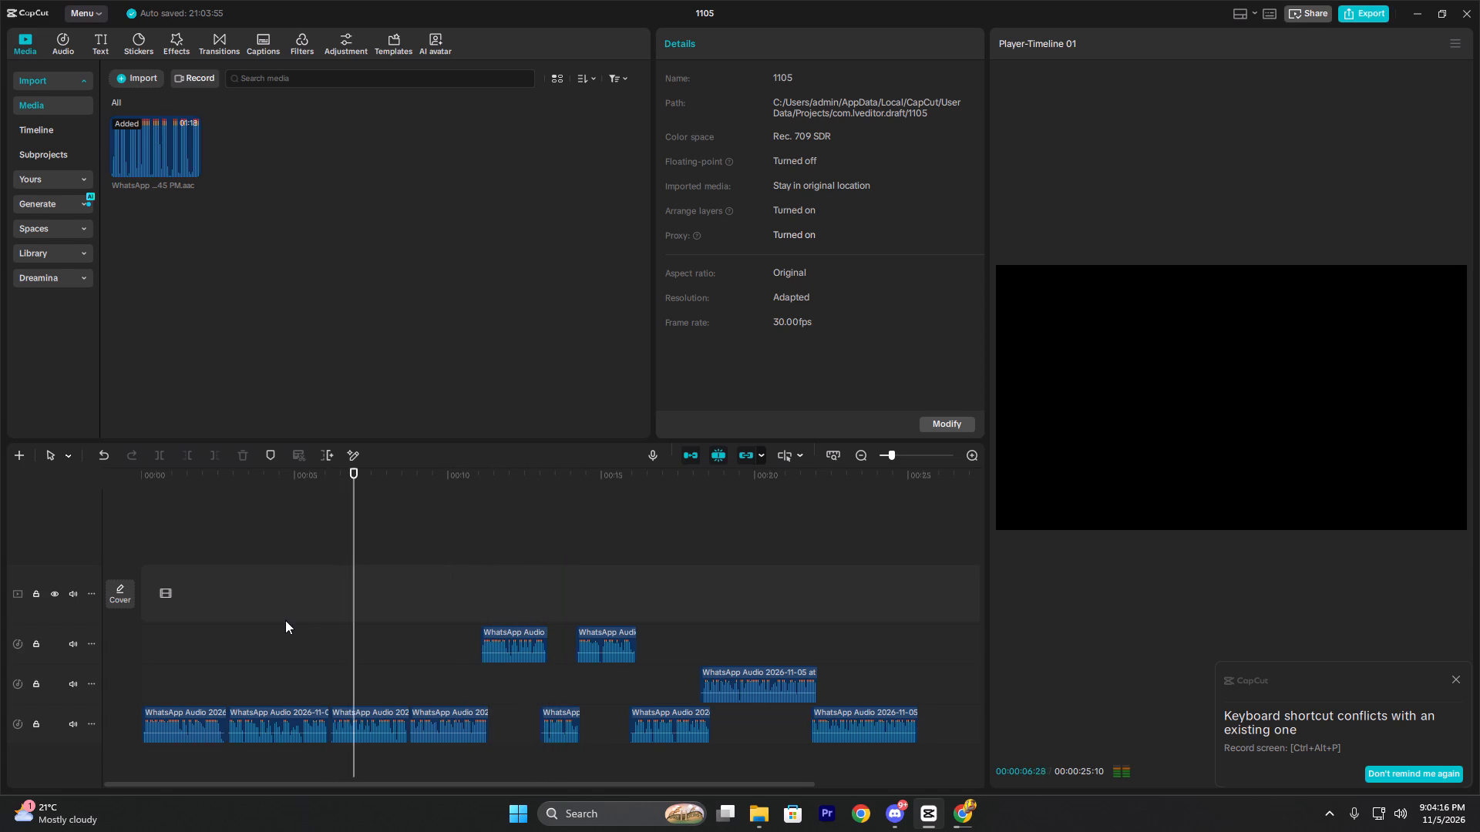
left_click(250, 621)
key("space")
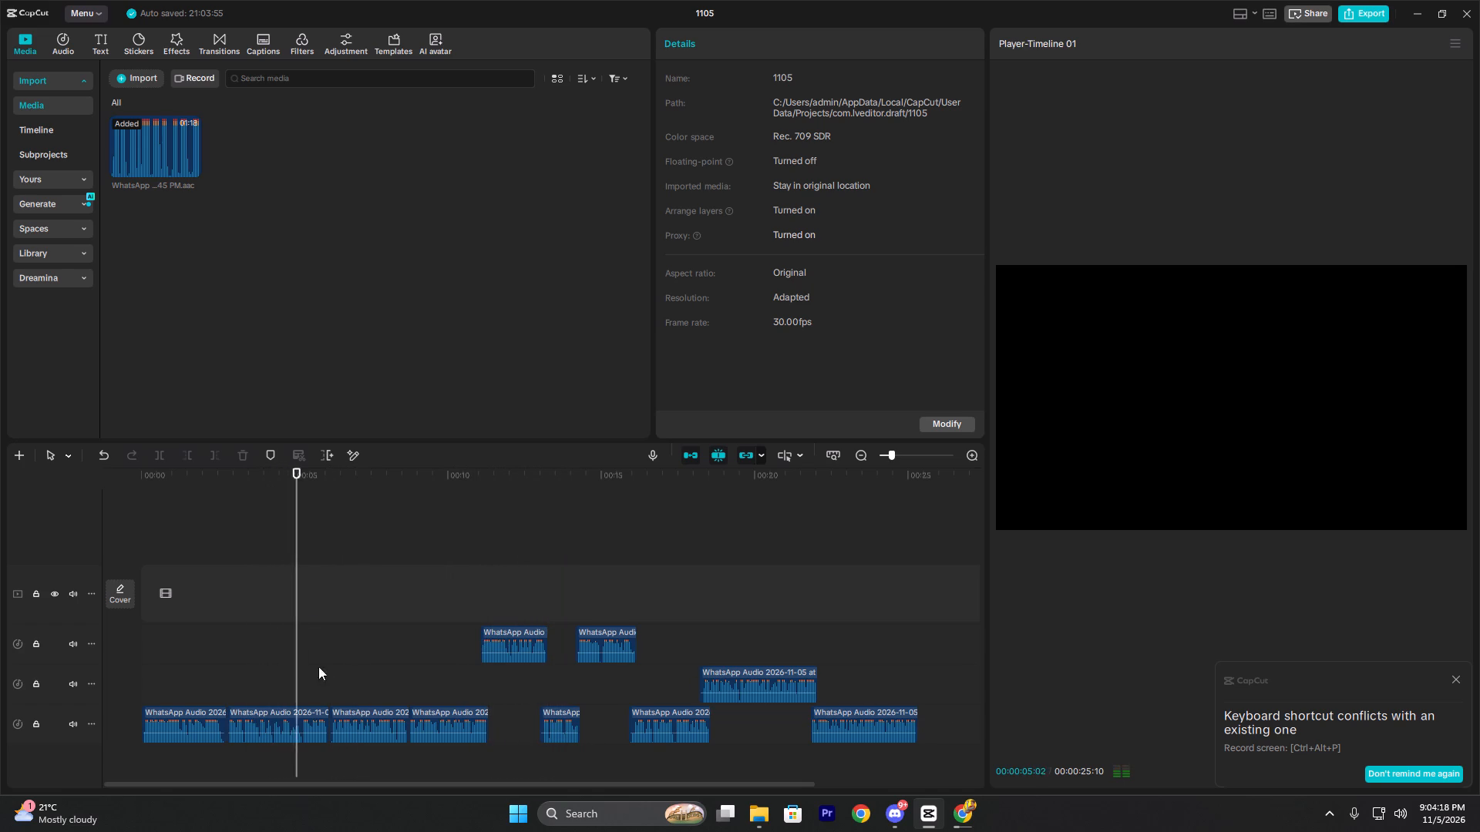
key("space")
left_click(365, 717)
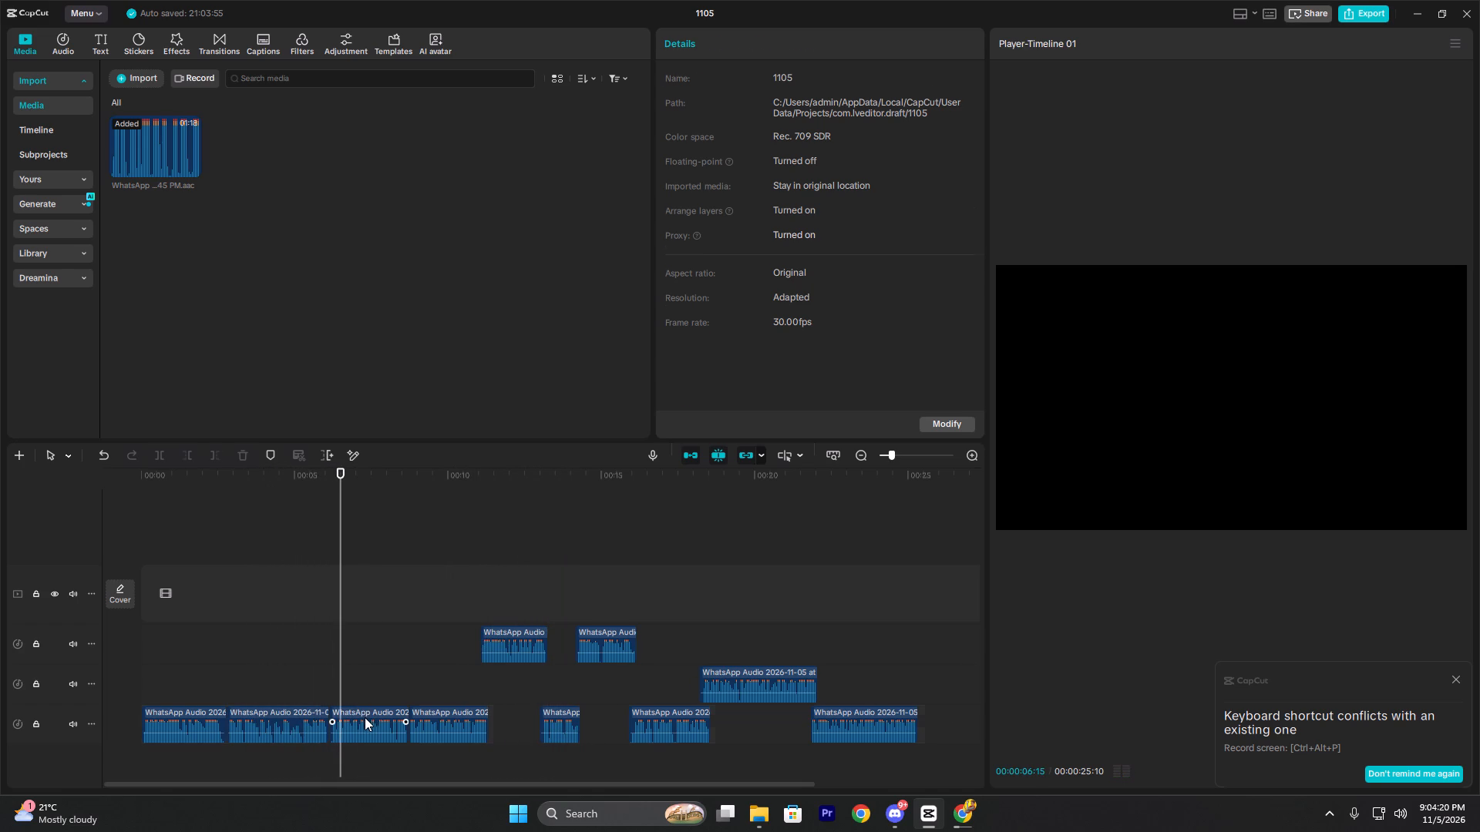
left_click_drag(358, 715, 351, 696)
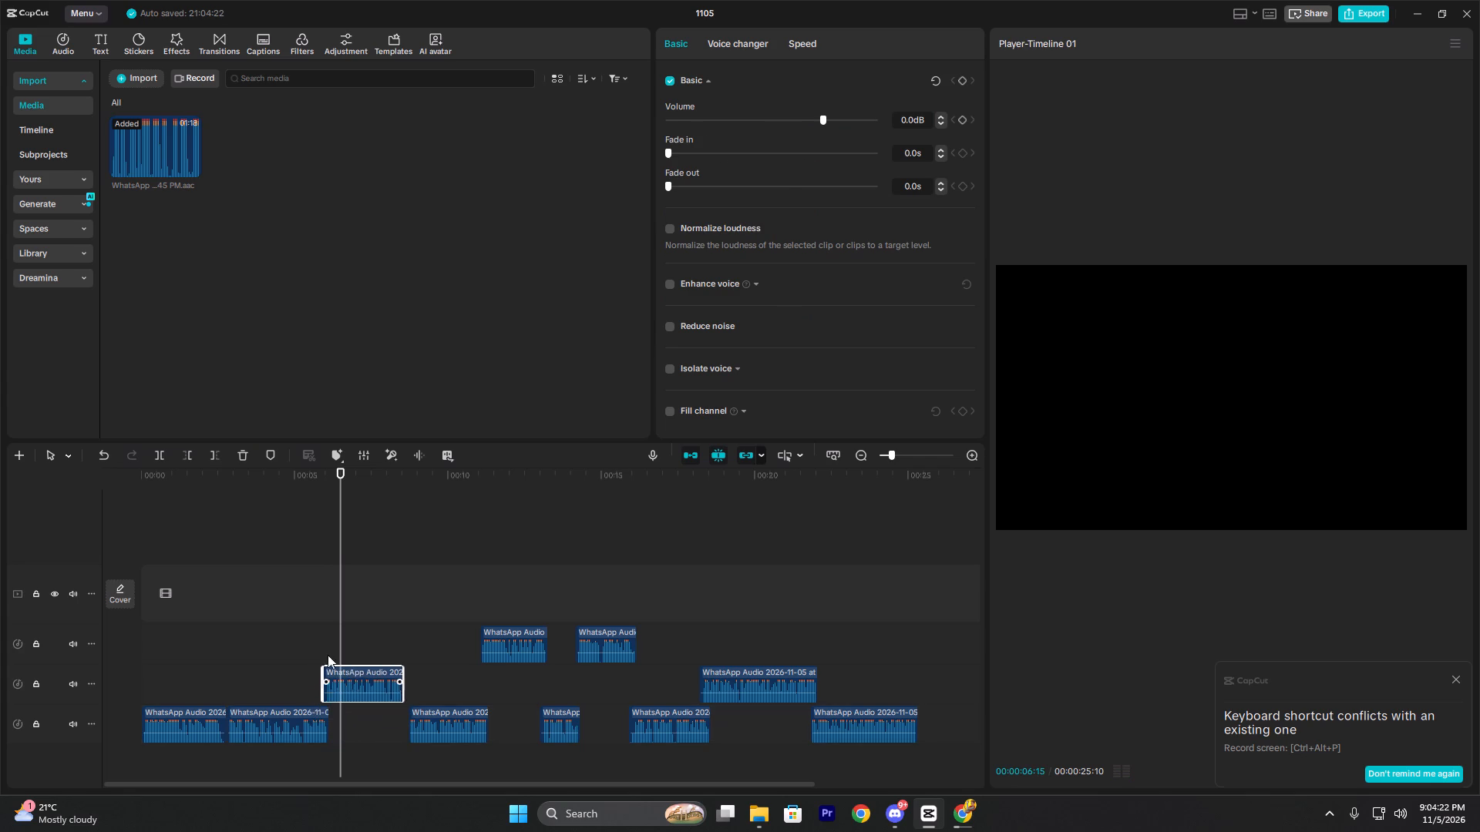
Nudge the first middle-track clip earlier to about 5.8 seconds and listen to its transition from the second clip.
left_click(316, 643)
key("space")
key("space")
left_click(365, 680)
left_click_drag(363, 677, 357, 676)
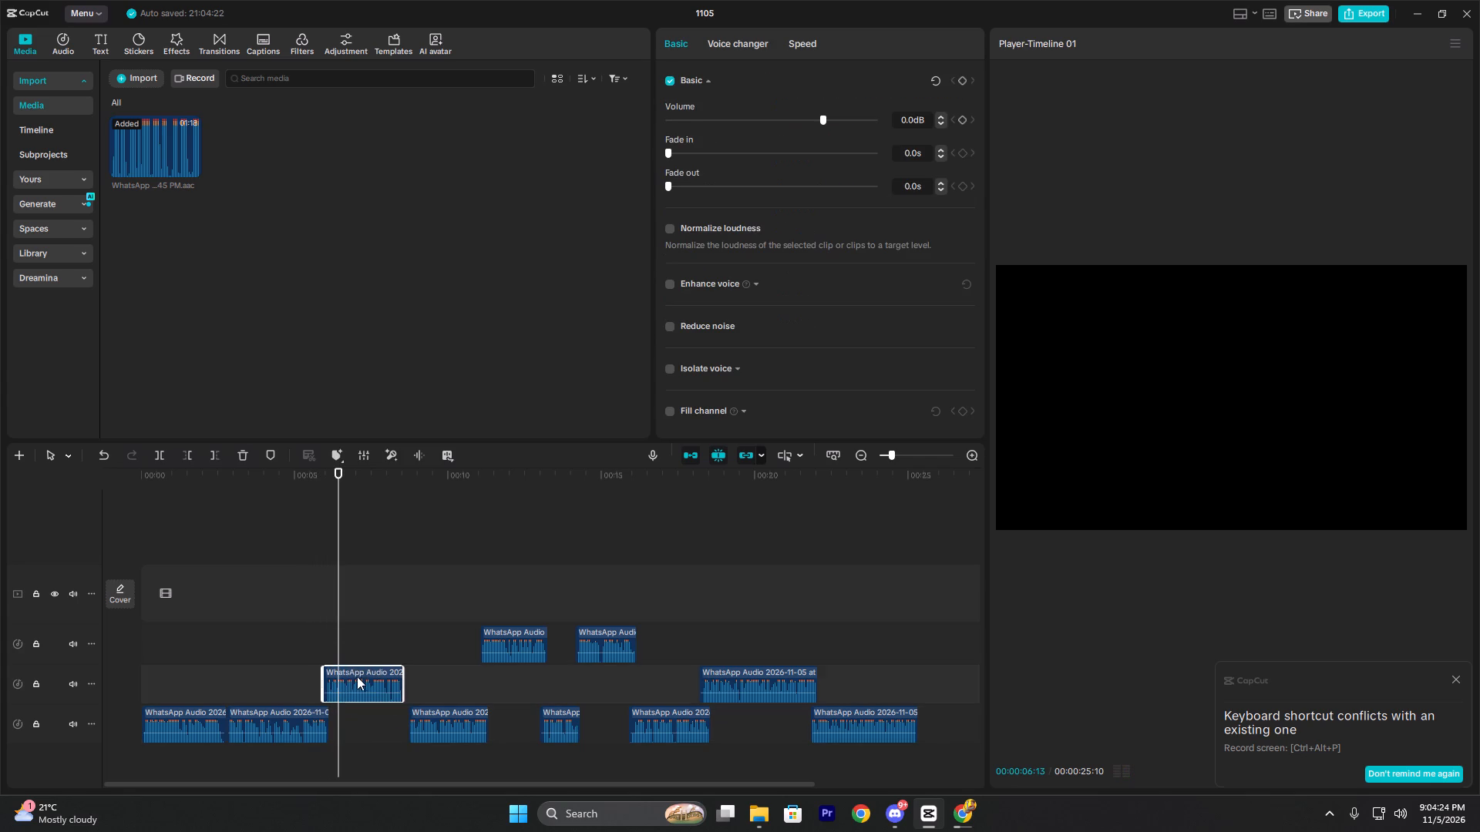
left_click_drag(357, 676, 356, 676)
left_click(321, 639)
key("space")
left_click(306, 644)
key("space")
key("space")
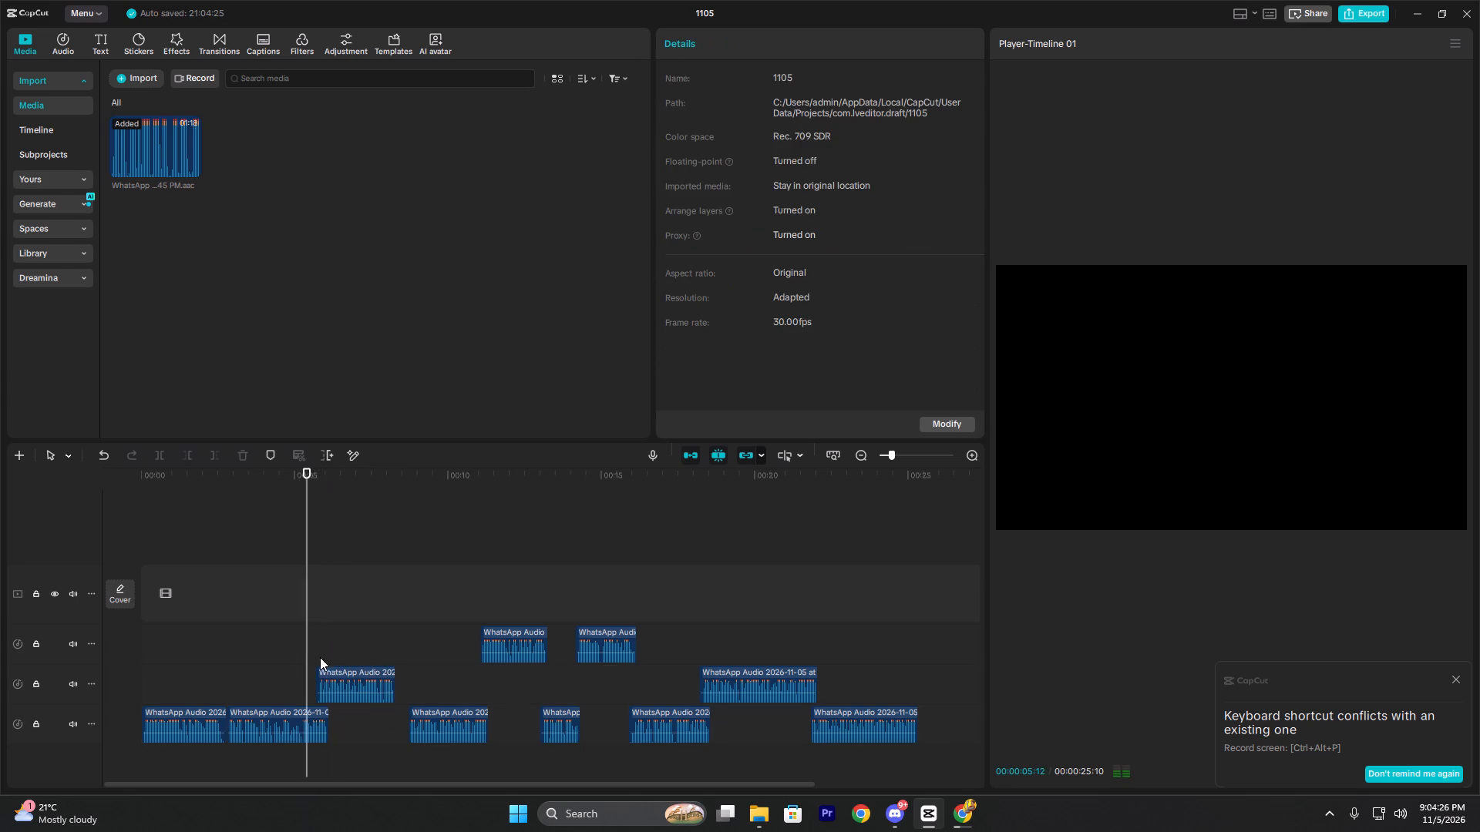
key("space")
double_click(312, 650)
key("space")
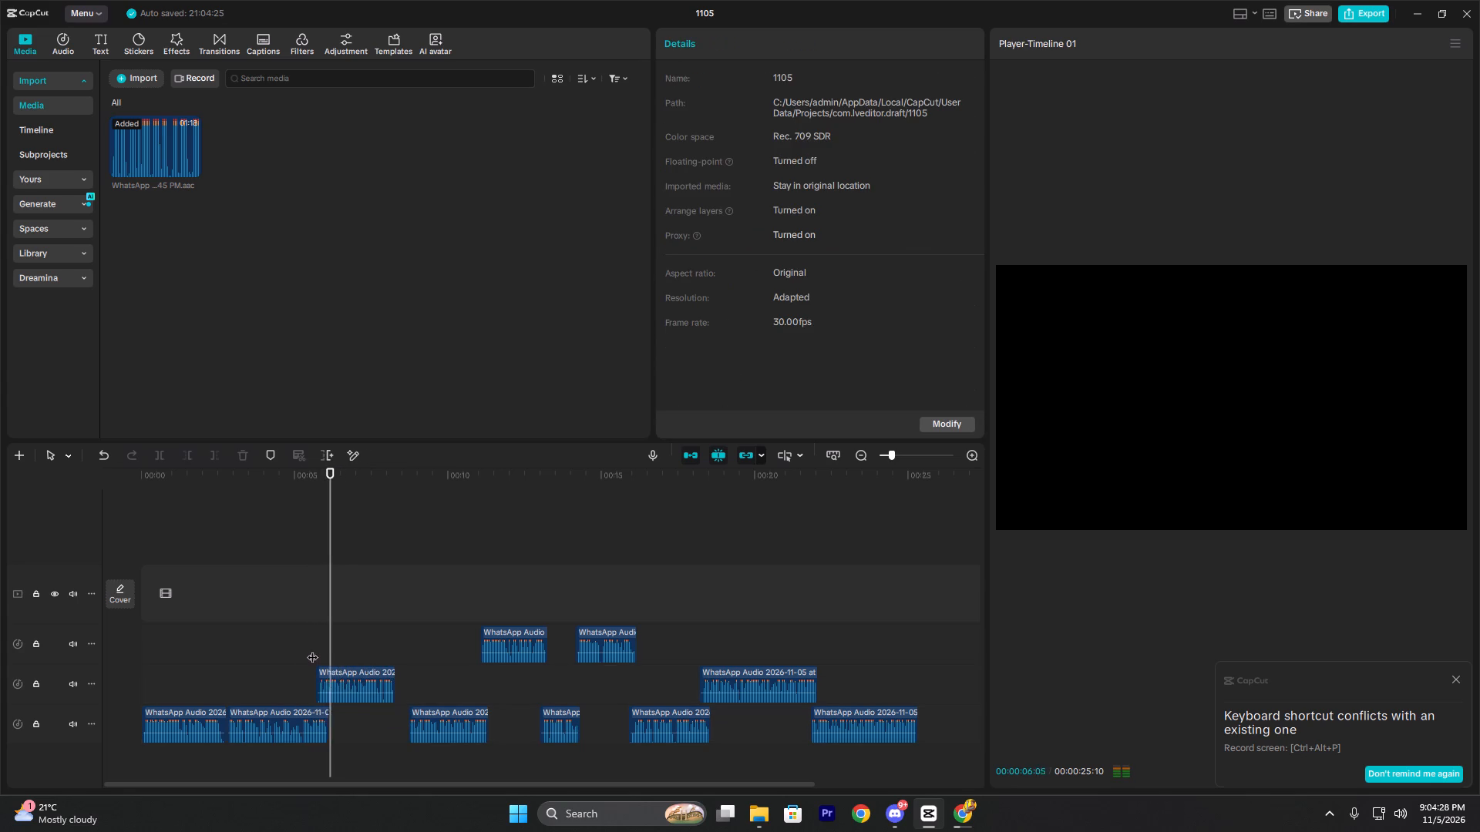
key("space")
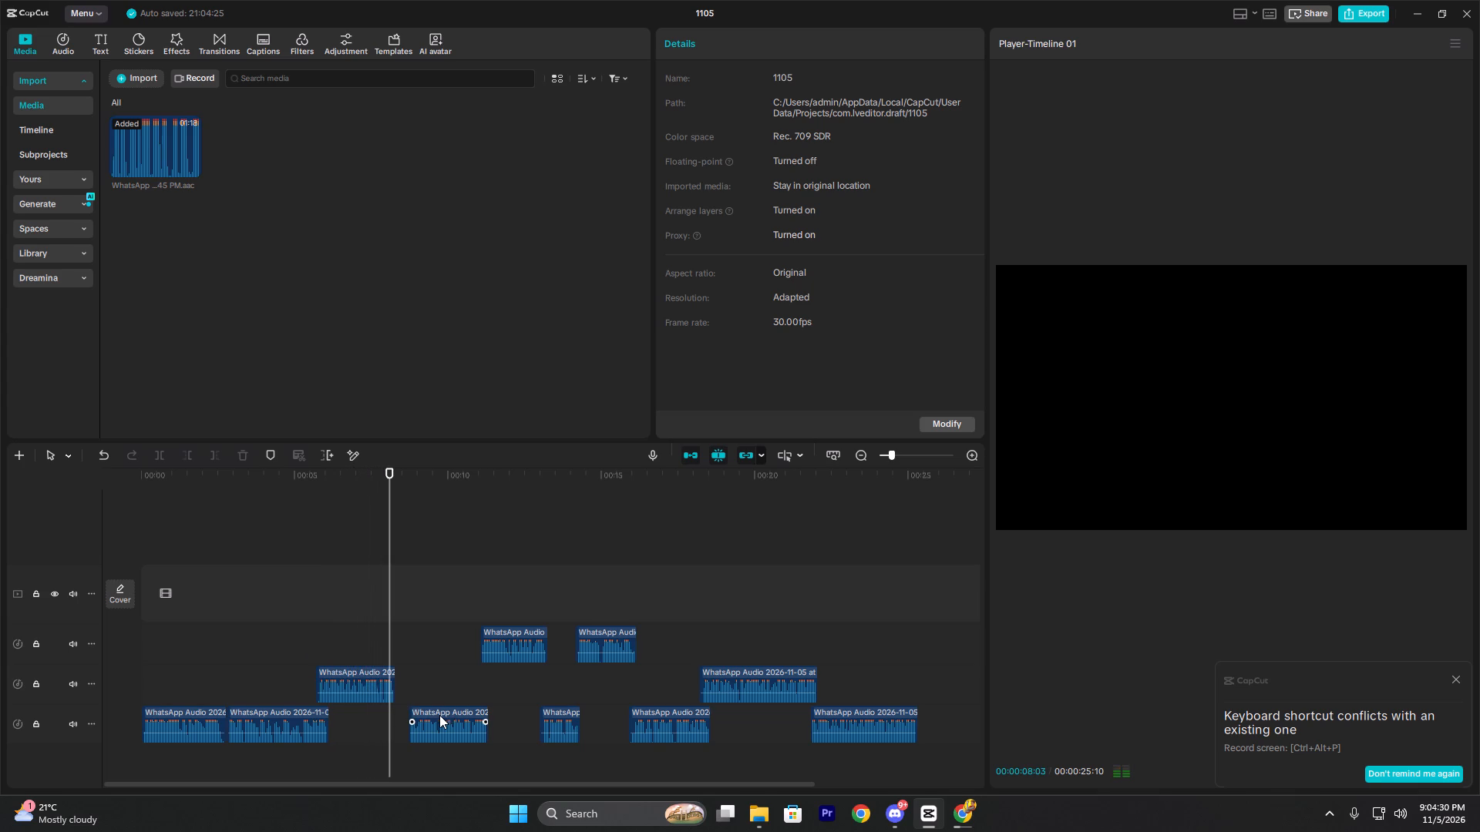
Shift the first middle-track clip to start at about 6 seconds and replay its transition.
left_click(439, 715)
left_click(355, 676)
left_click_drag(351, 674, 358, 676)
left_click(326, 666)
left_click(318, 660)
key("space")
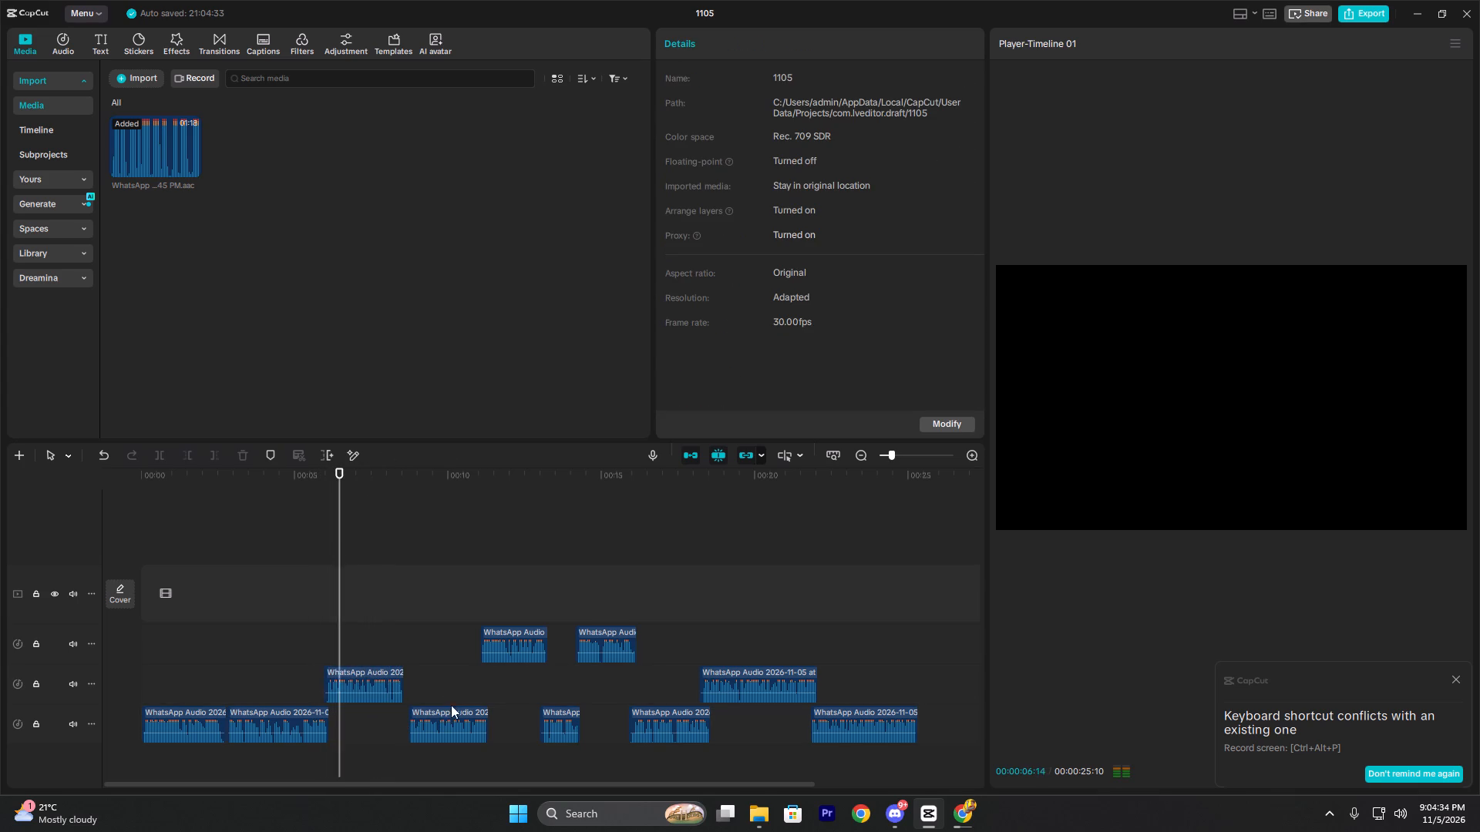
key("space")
Fine-tune the first middle-track clip to start at about 5.75 seconds, overlapping the end of the second lower-track clip.
double_click(357, 669)
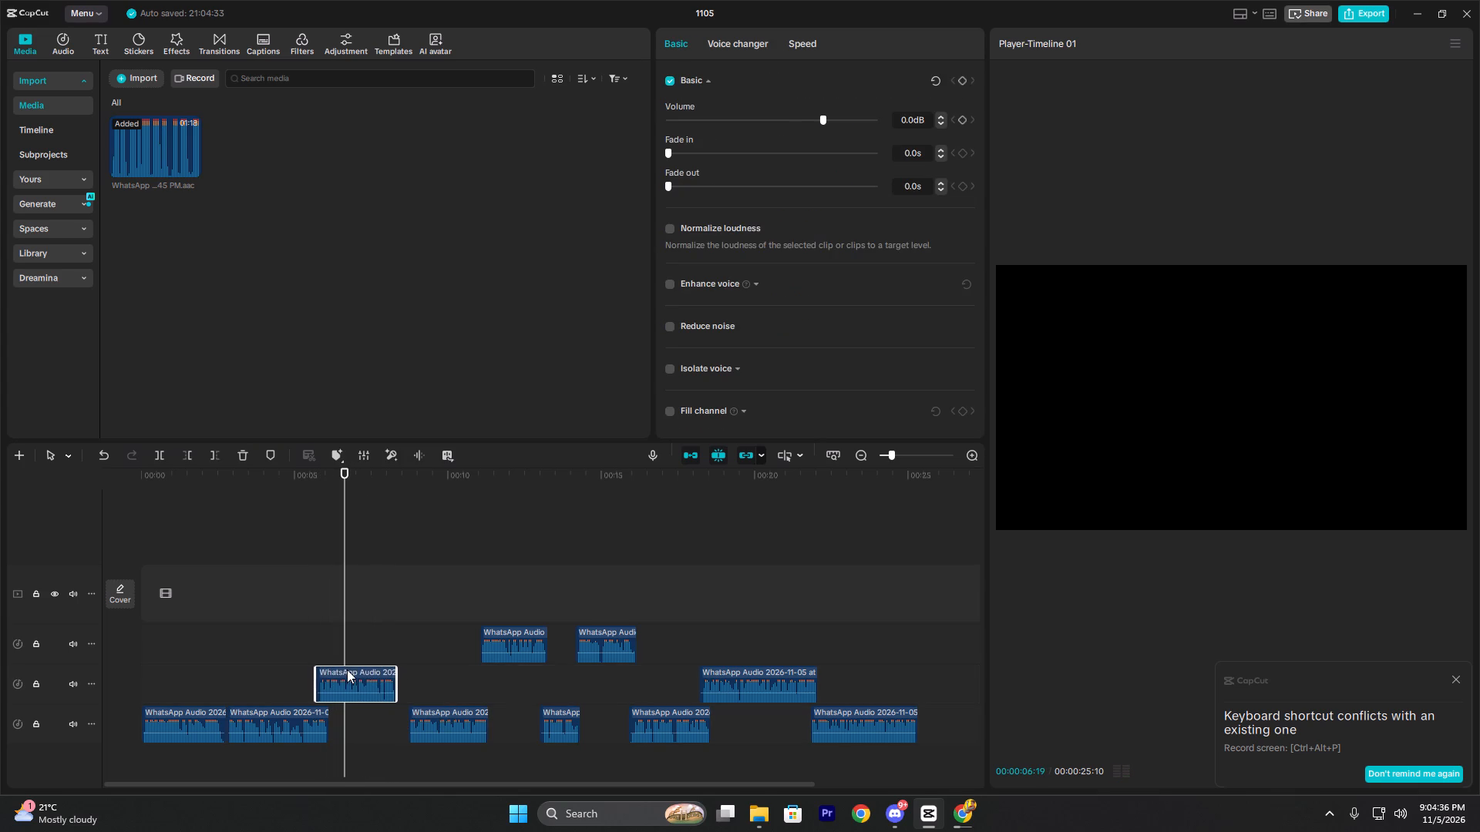
left_click(312, 642)
scroll(348, 648, "up", 11, "ctrl")
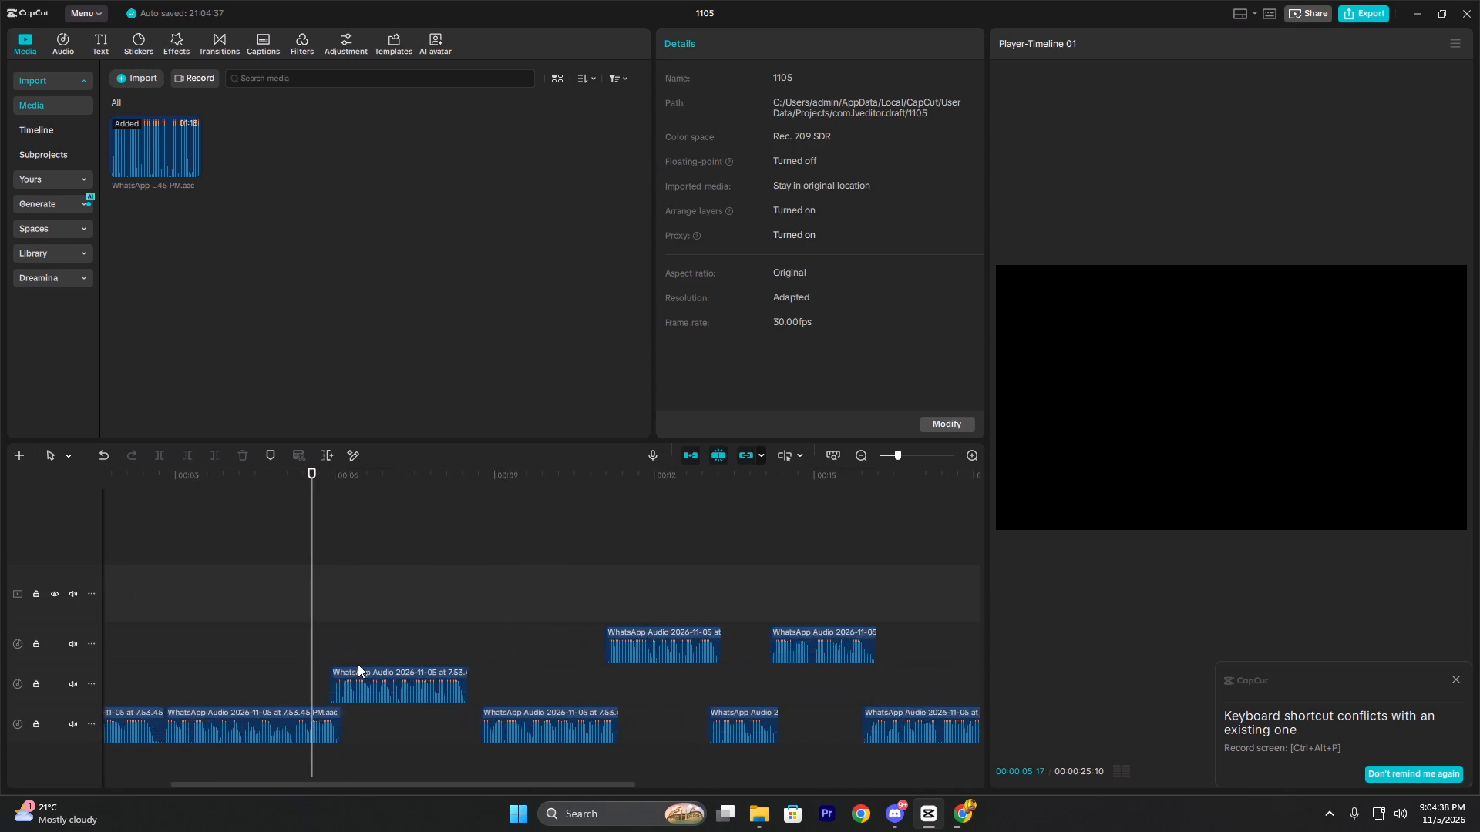
scroll(358, 664, "up", 7, "ctrl")
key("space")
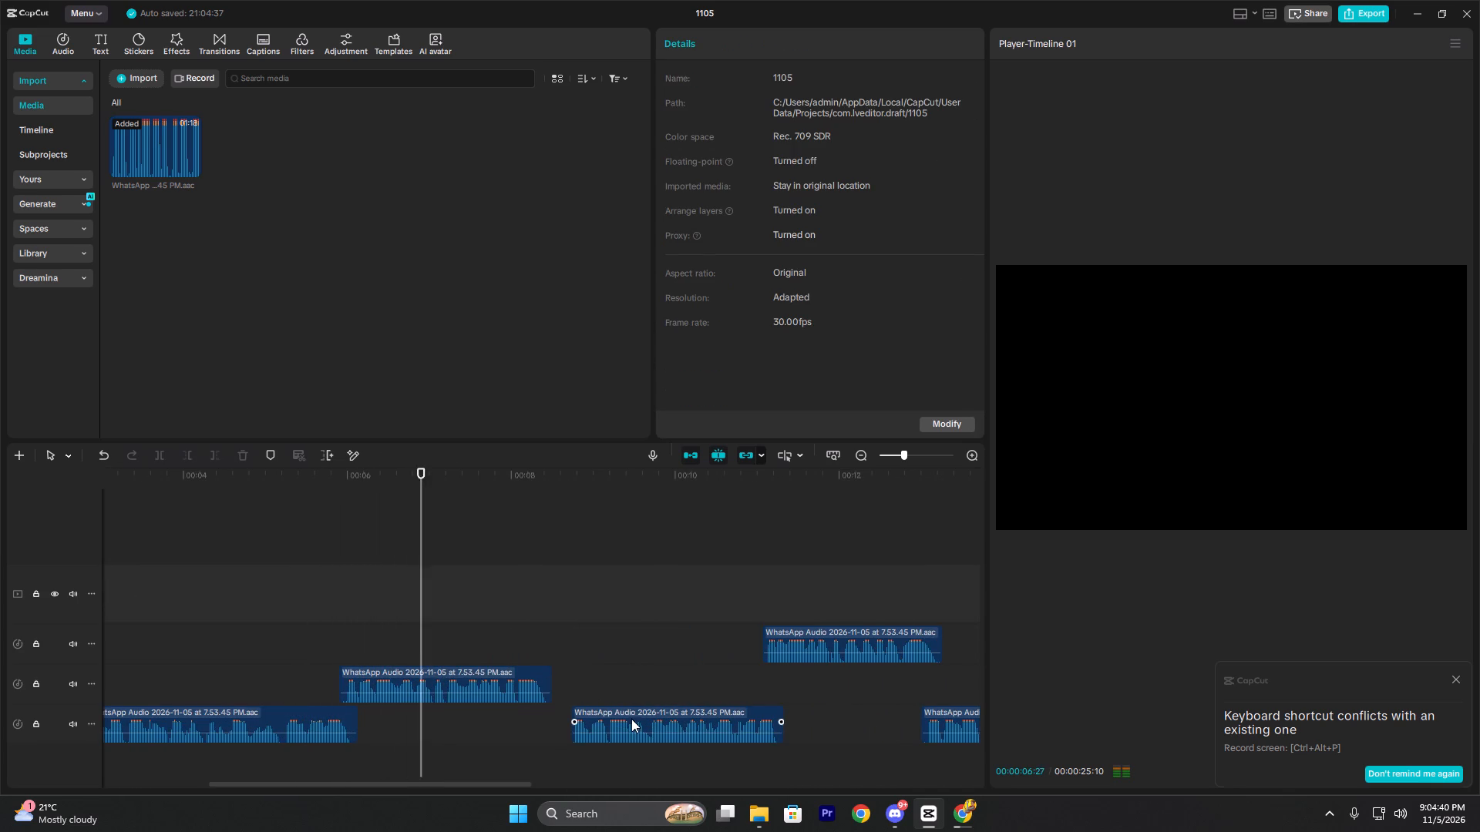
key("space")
left_click(421, 674)
left_click_drag(437, 676, 425, 676)
left_click(425, 676)
left_click(285, 629)
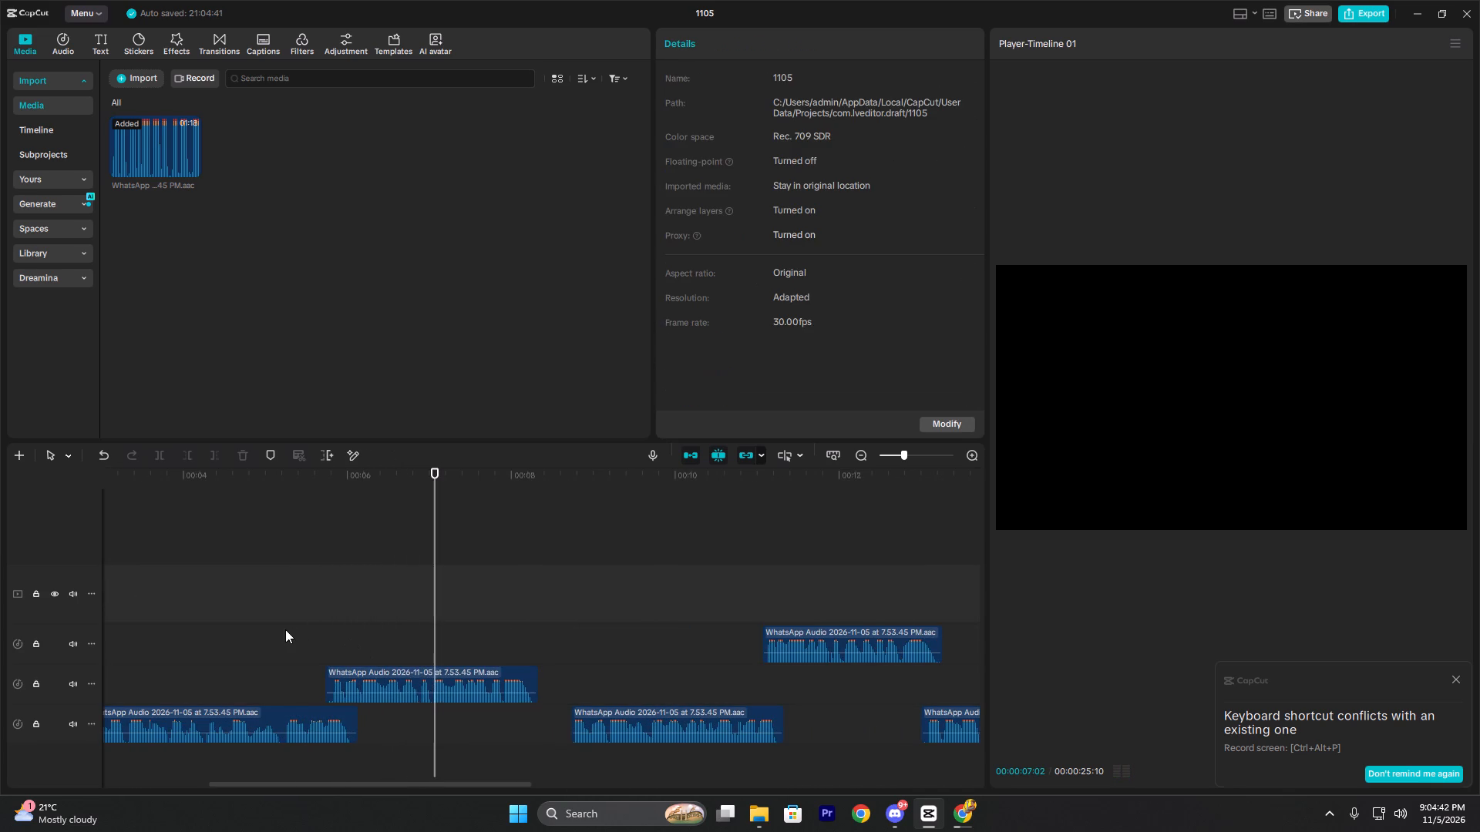
Play the first middle-track clip nearly to its end and move the following lower-track clip to about 8.1 seconds, slightly overlapping it.
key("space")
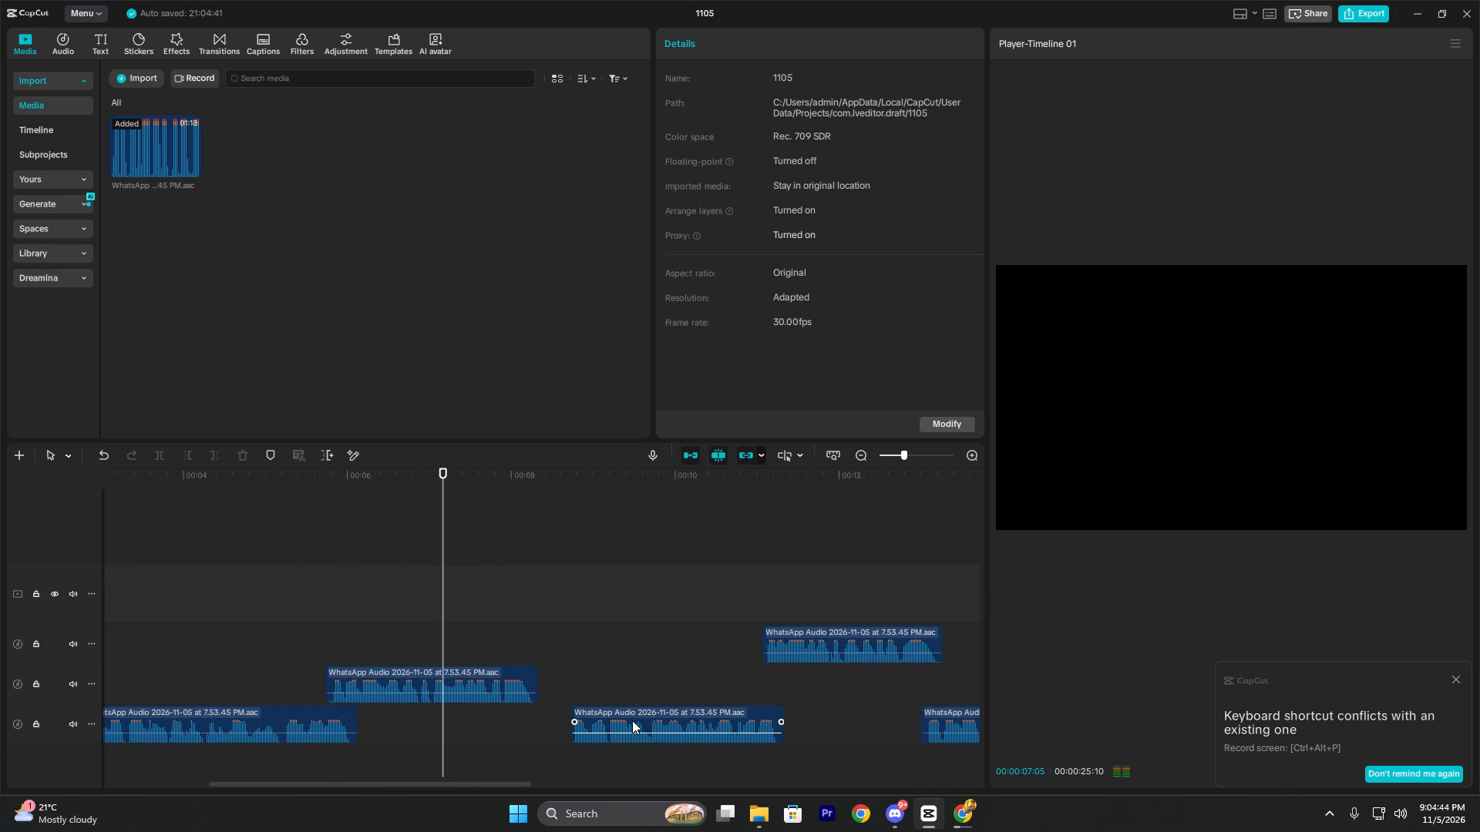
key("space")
right_click(550, 721)
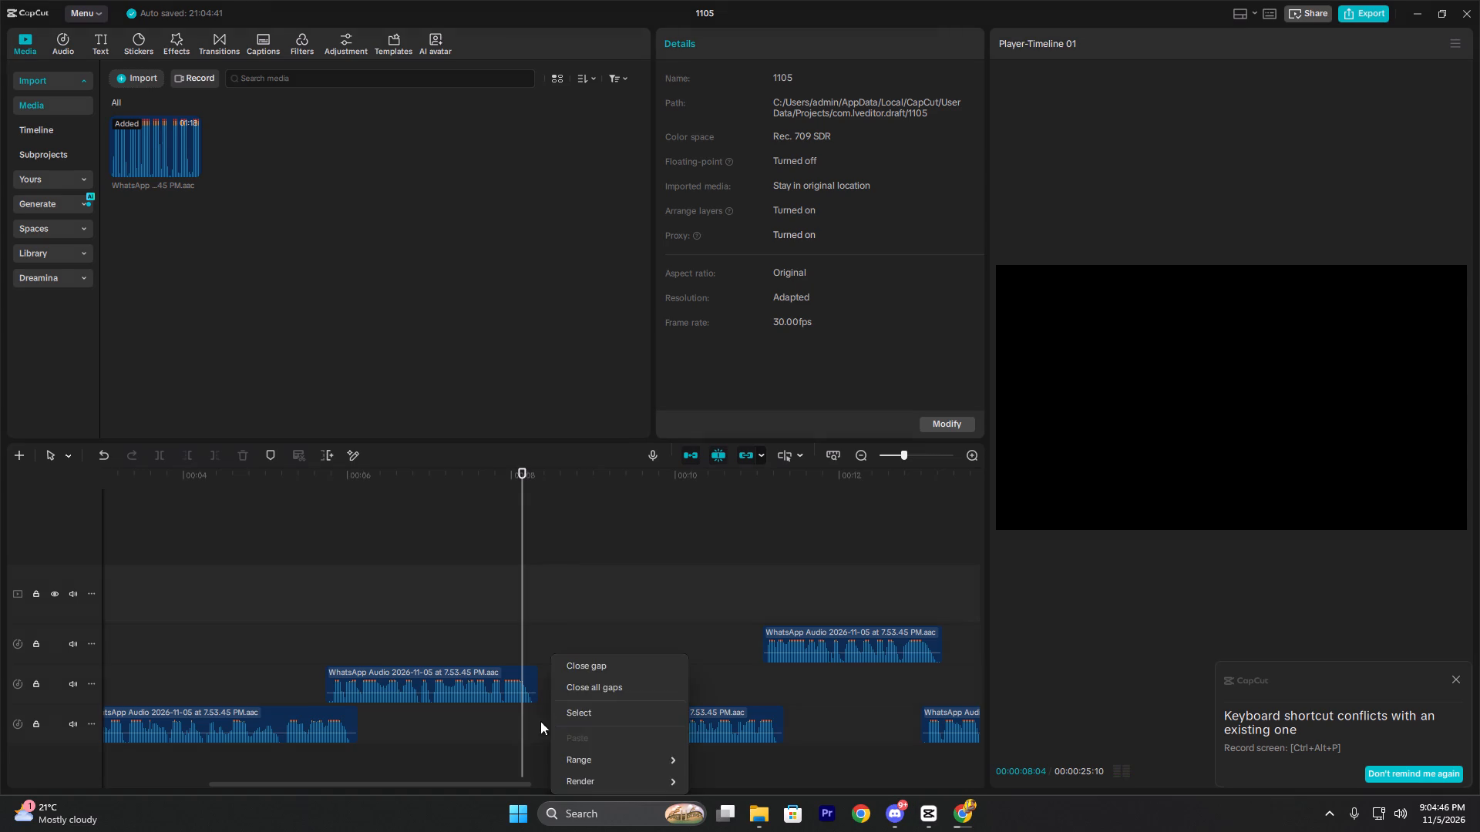
left_click(532, 720)
left_click(634, 716)
left_click_drag(627, 712, 573, 713)
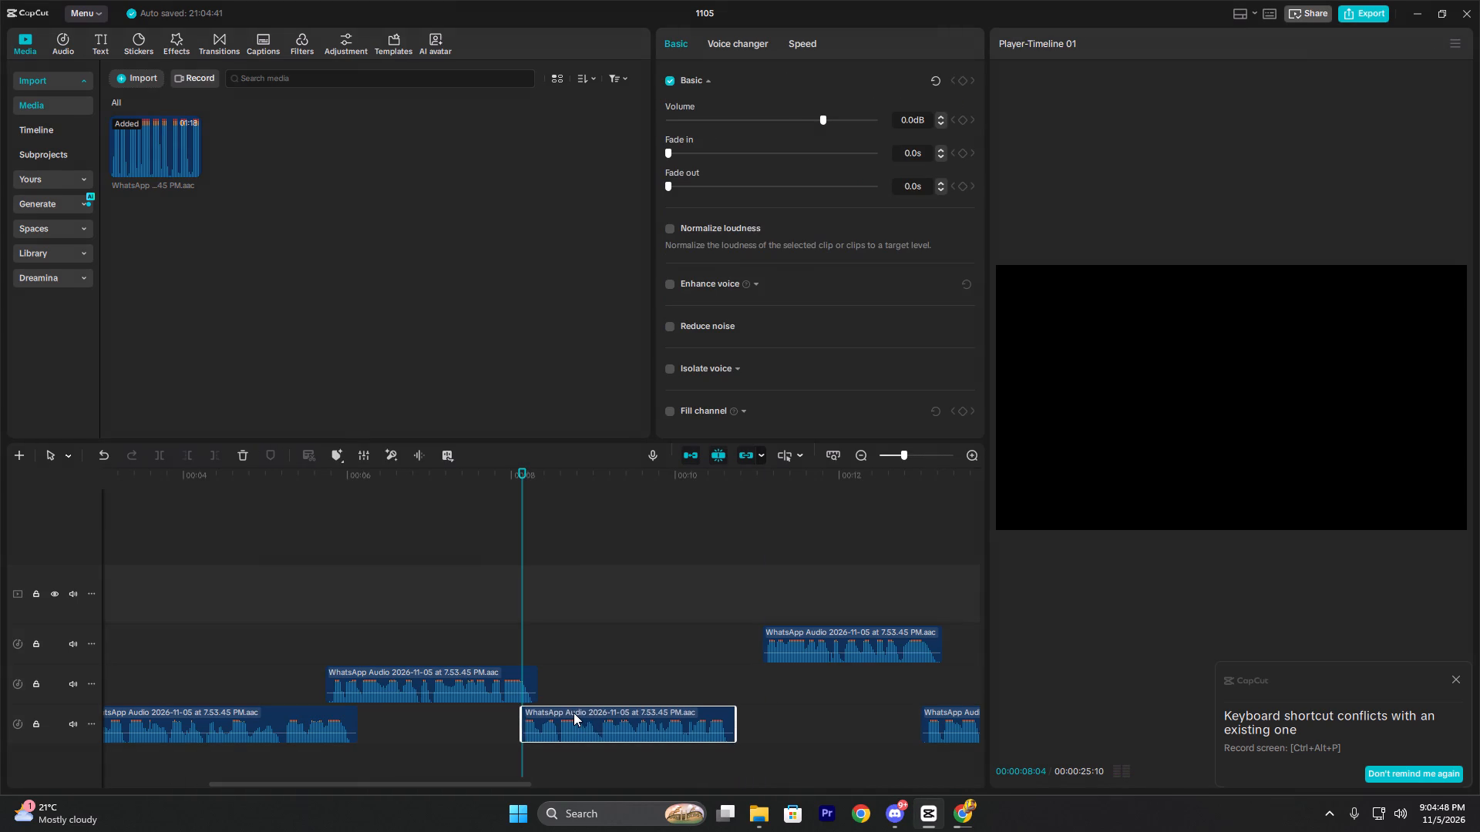
left_click_drag(573, 713, 572, 714)
Listen on from about 8 seconds and move the first top-track clip to the middle track at about 10.5 seconds, slightly overlapping the lower-track clip.
left_click(506, 631)
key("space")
scroll(681, 677, "down", 3, "ctrl")
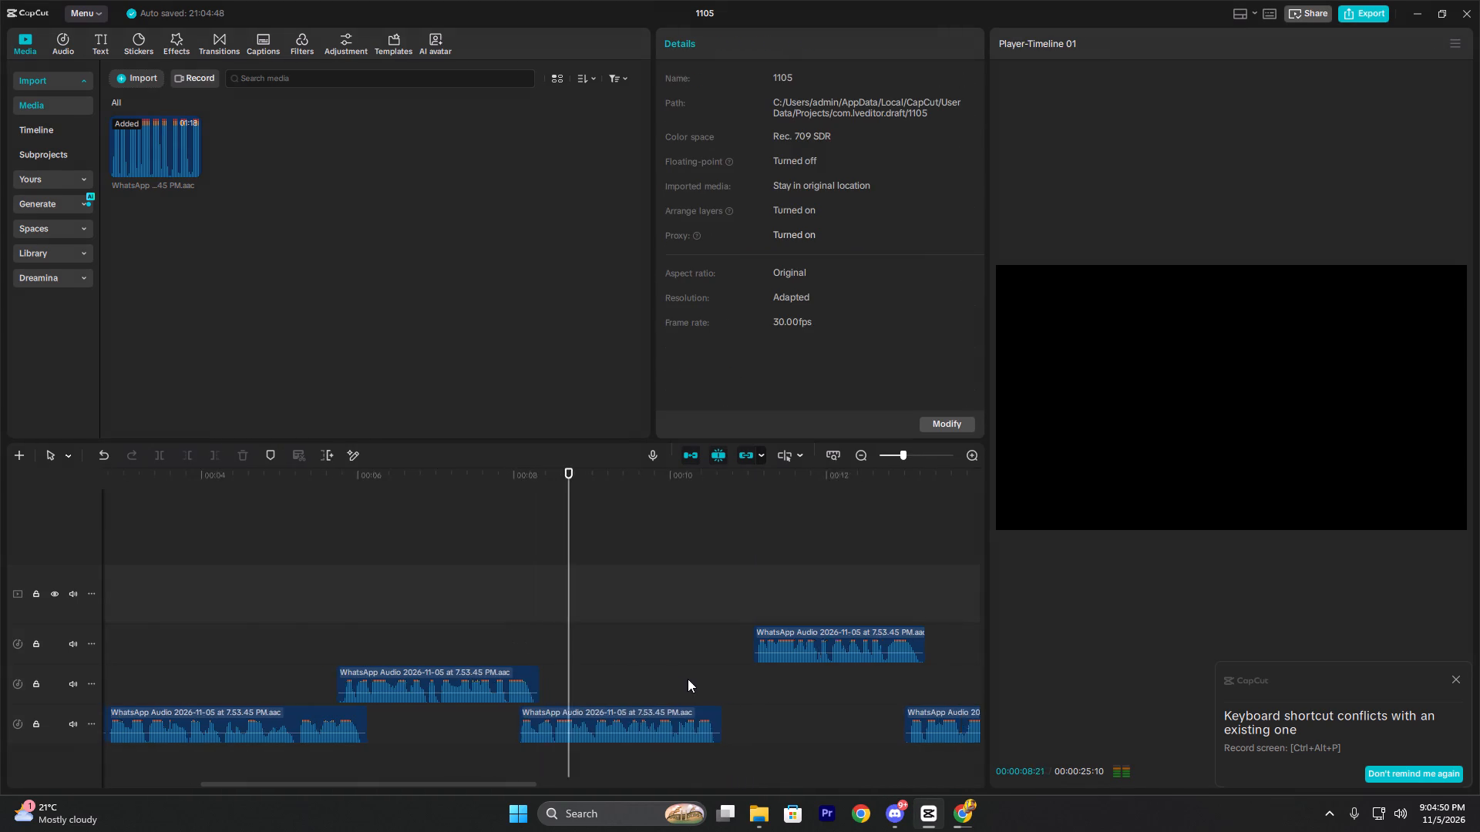
scroll(688, 679, "down", 12, "ctrl")
scroll(682, 683, "up", 5, "ctrl")
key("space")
double_click(615, 640)
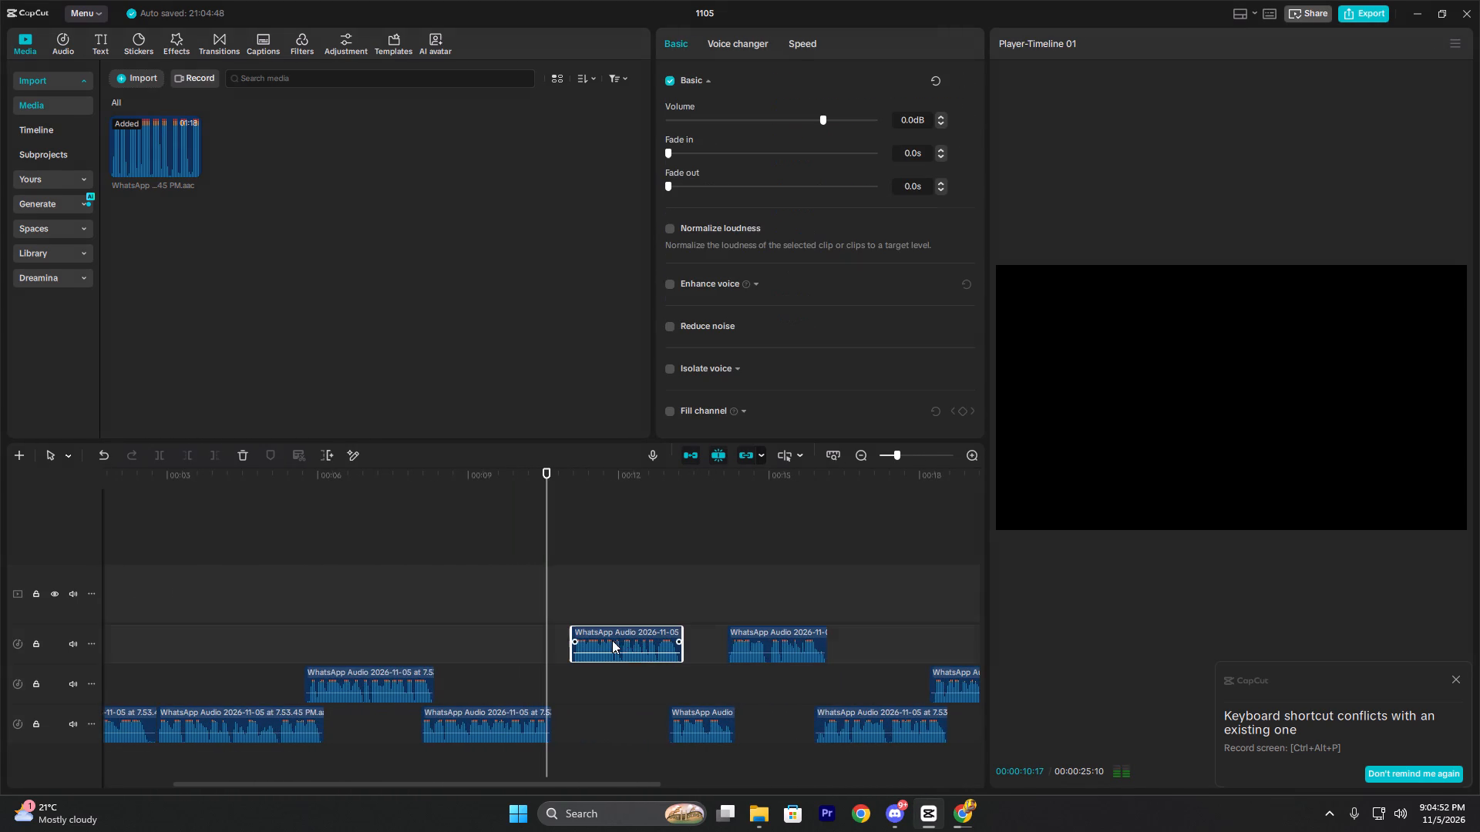
left_click_drag(604, 632, 572, 676)
left_click(530, 633)
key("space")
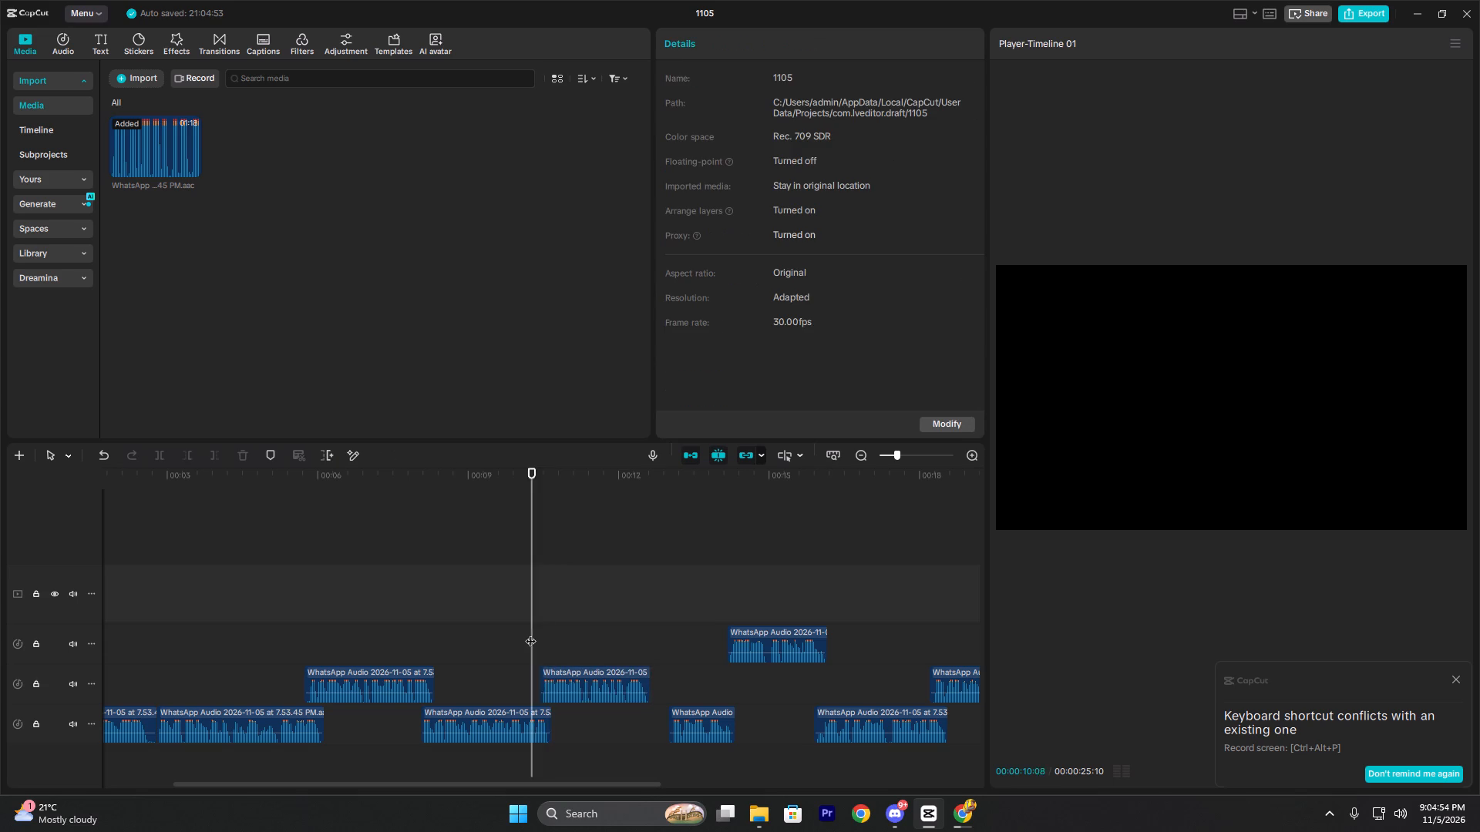
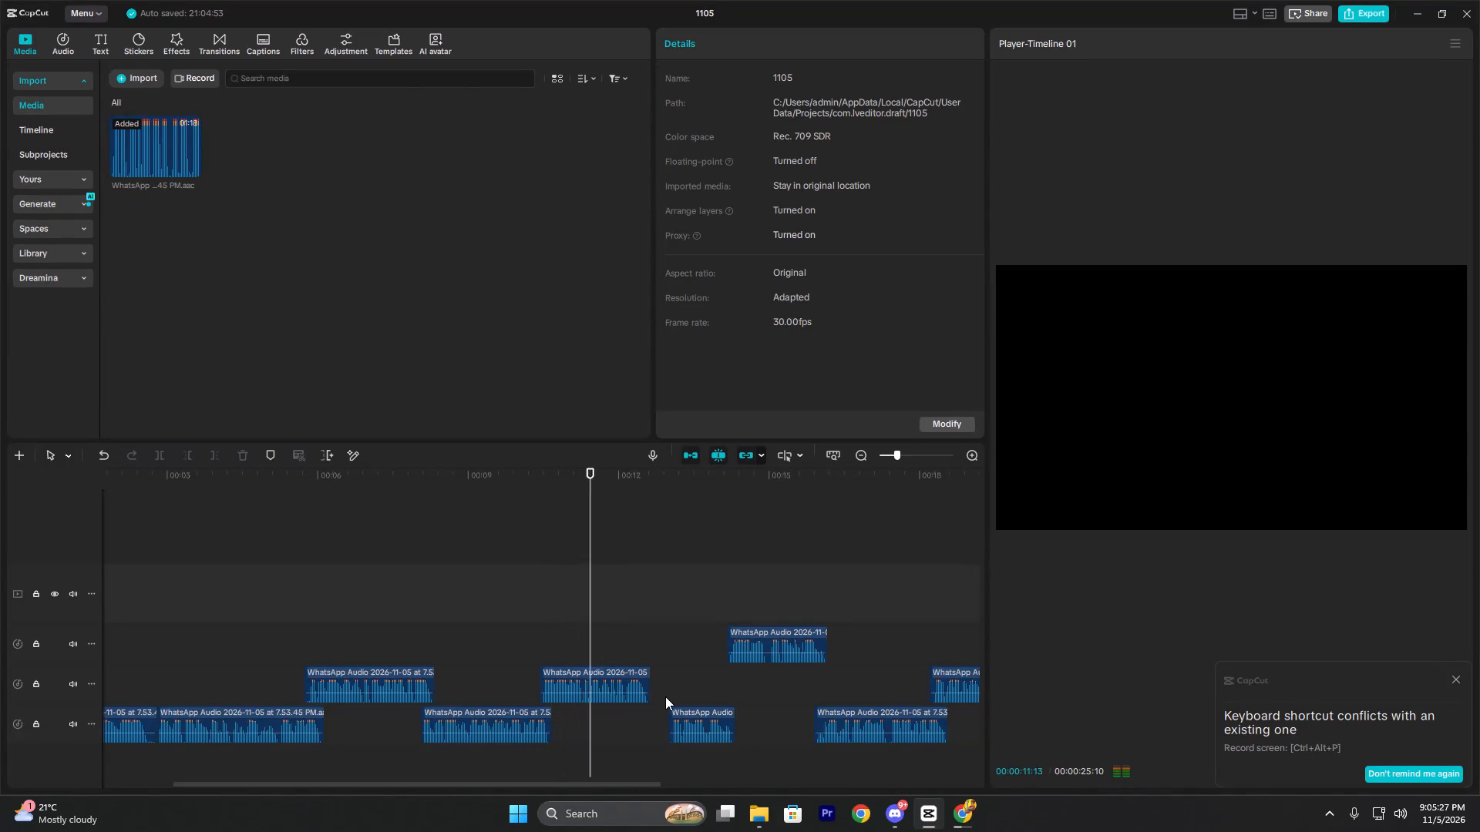
Move the short phrase near 13 seconds on the bottom audio track earlier to start just before the preceding phrase ends, checking by playback.
scroll(665, 696, "up", 2, "ctrl")
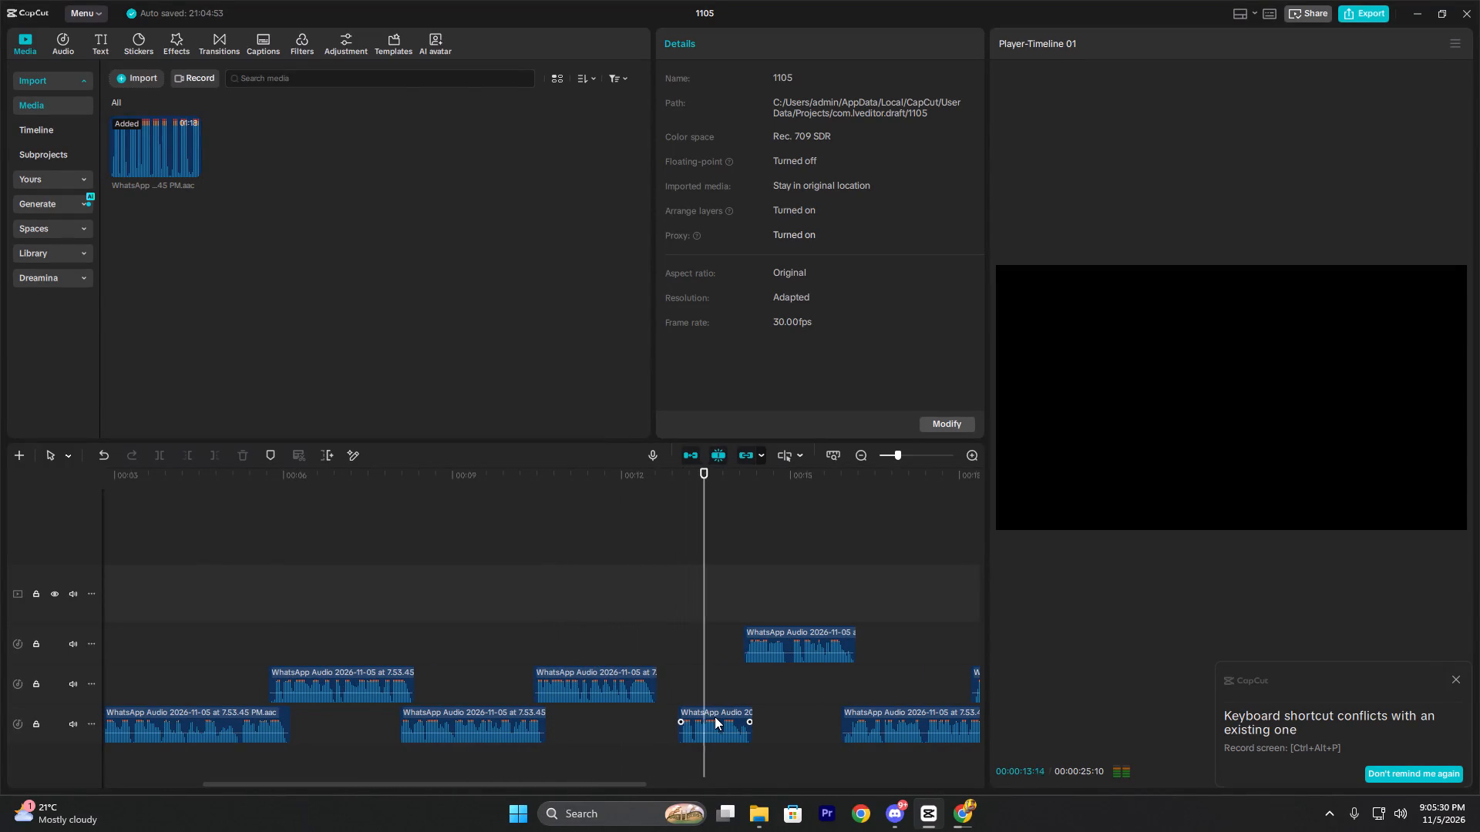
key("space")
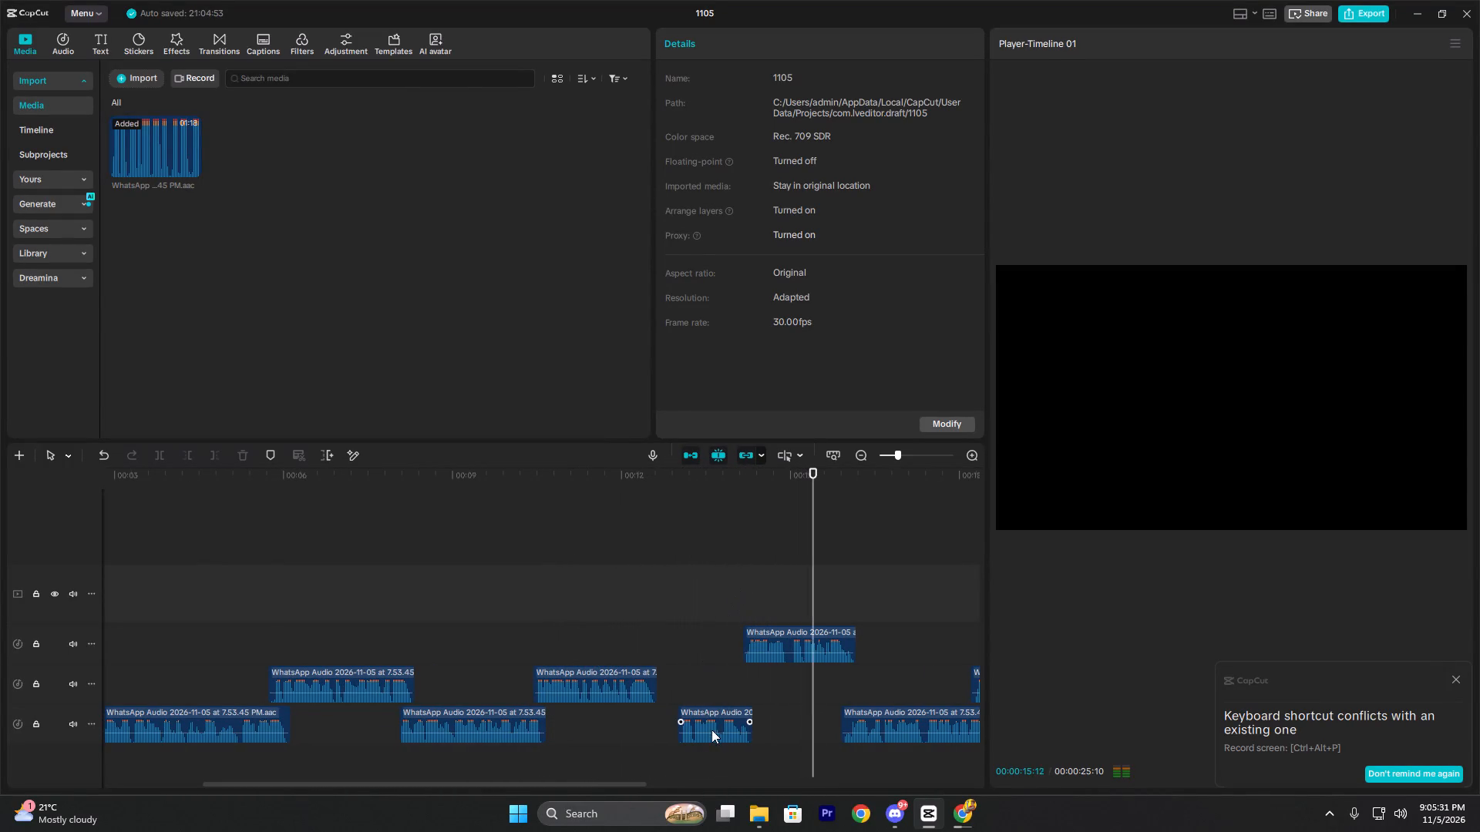
left_click(711, 730)
left_click_drag(711, 715, 681, 718)
left_click(617, 601)
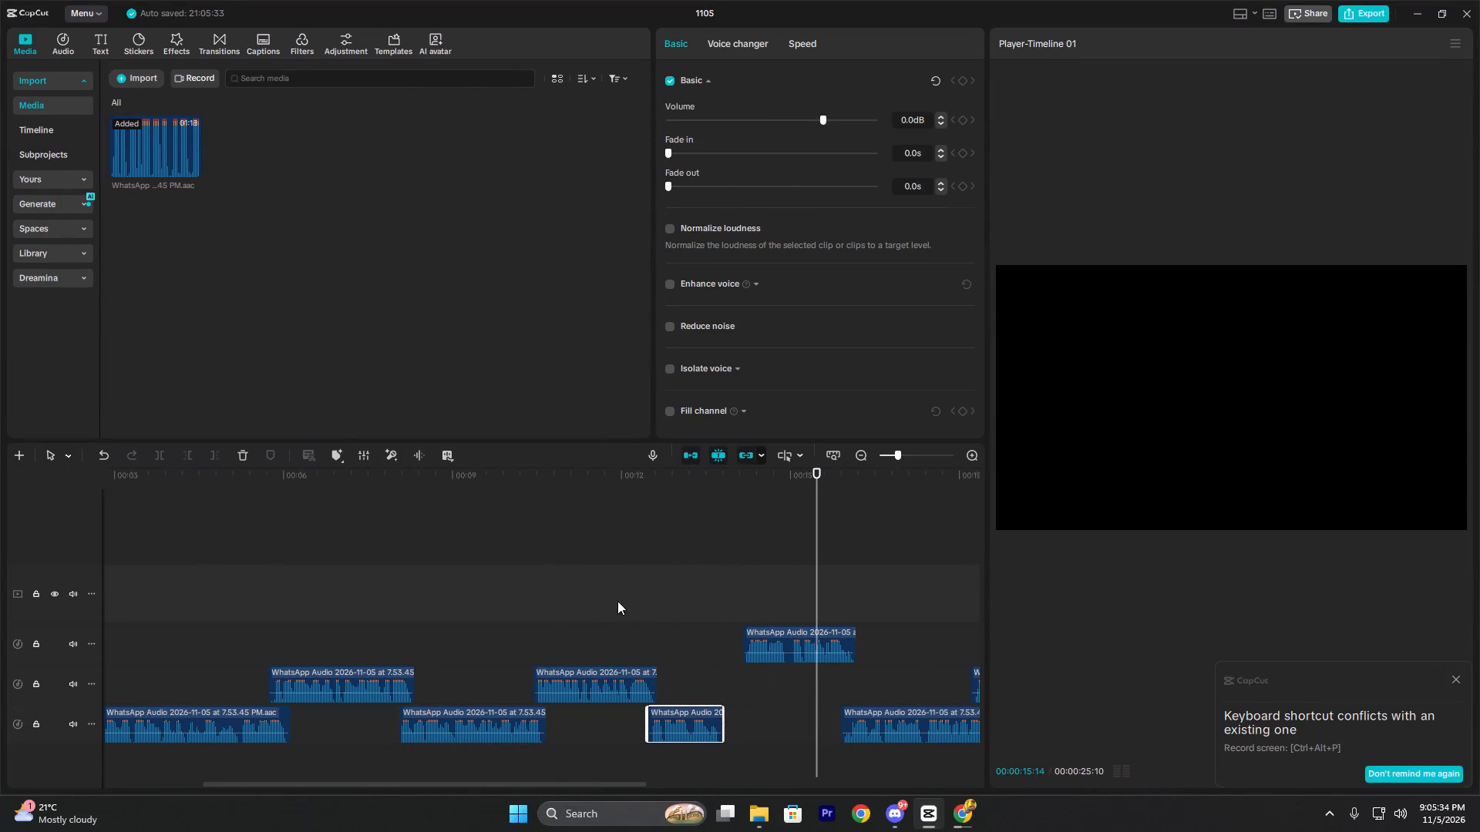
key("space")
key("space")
left_click(688, 716)
left_click(681, 712)
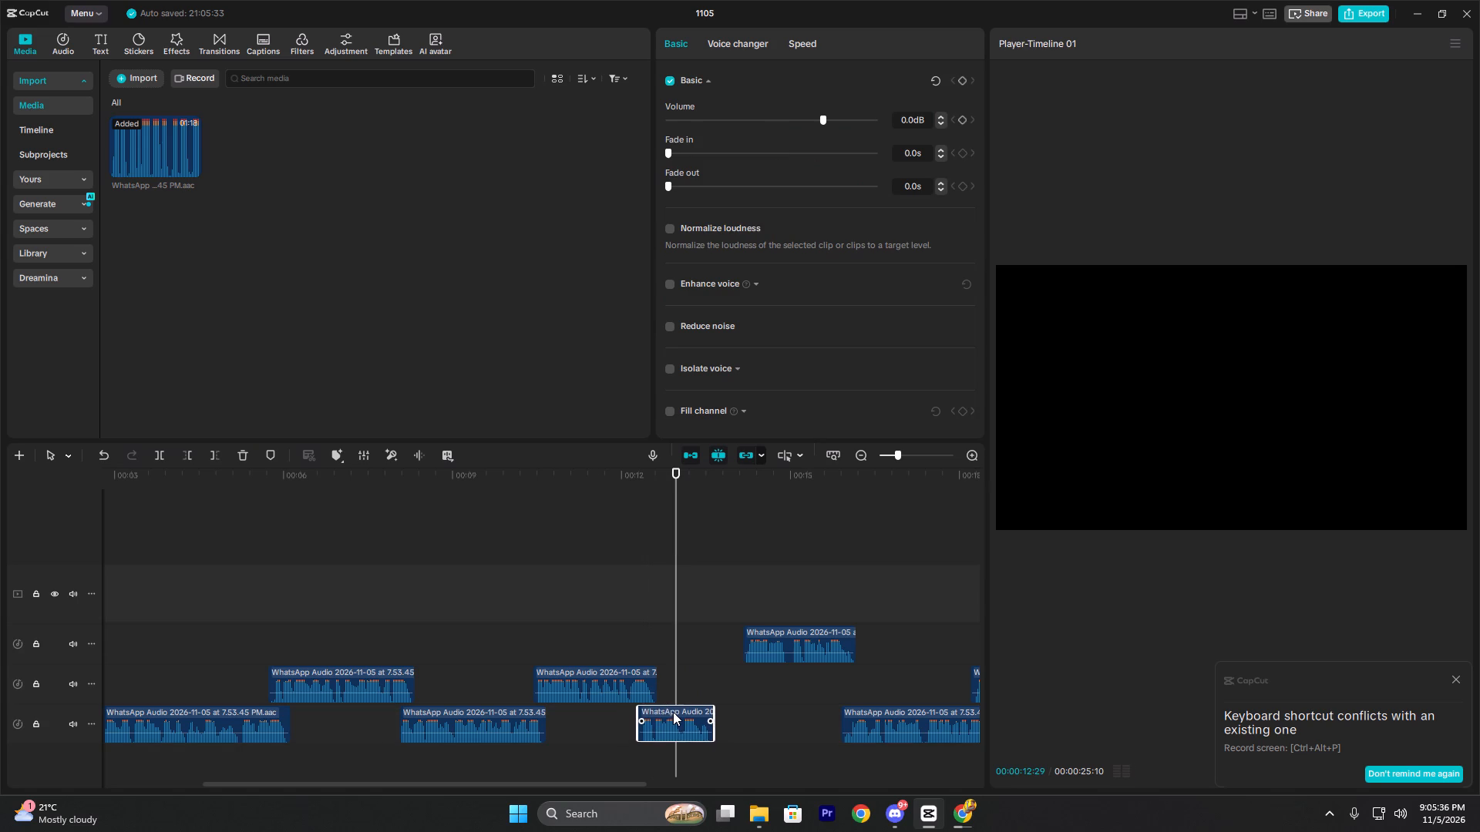
left_click(647, 638)
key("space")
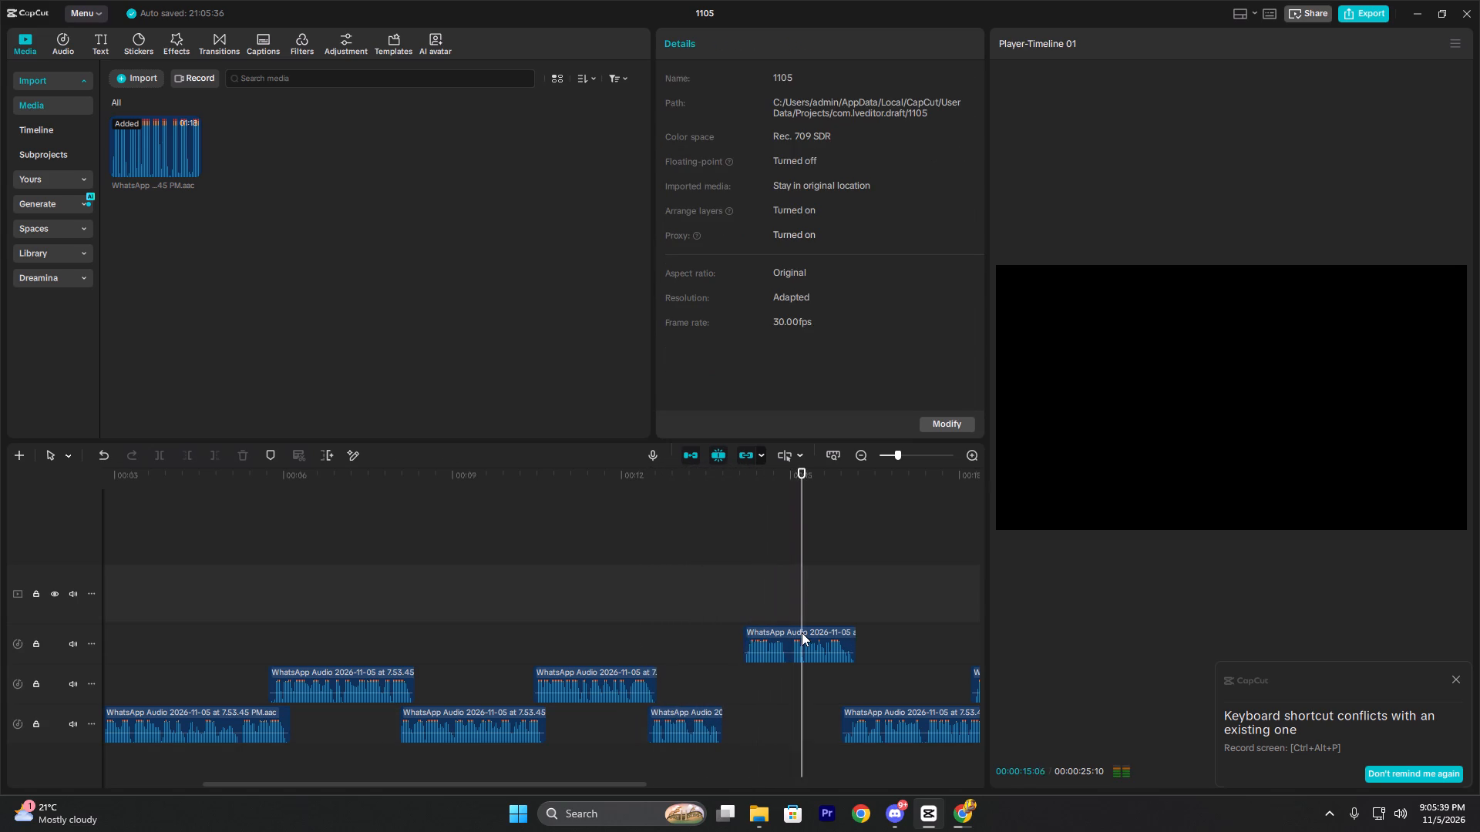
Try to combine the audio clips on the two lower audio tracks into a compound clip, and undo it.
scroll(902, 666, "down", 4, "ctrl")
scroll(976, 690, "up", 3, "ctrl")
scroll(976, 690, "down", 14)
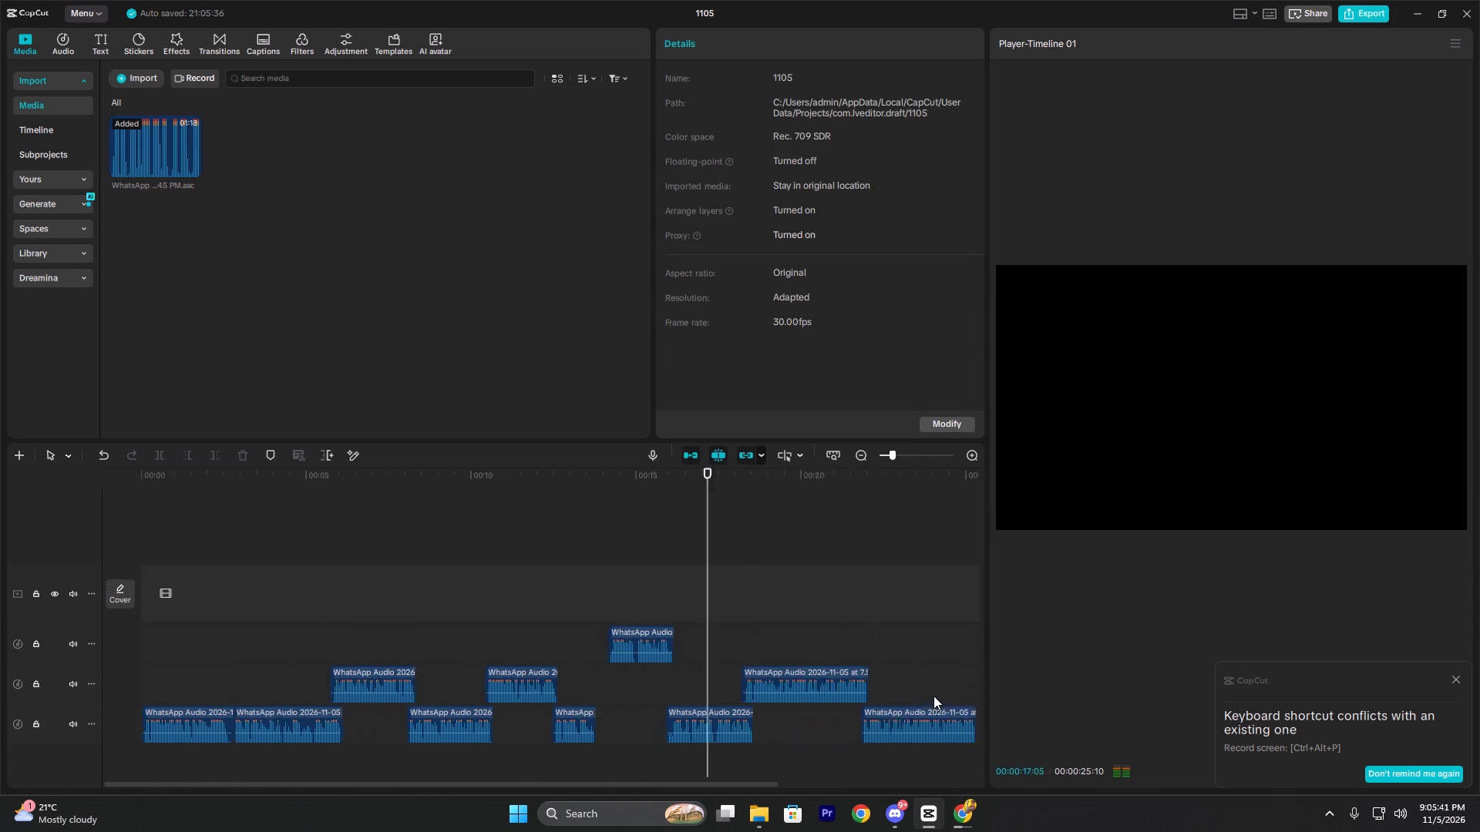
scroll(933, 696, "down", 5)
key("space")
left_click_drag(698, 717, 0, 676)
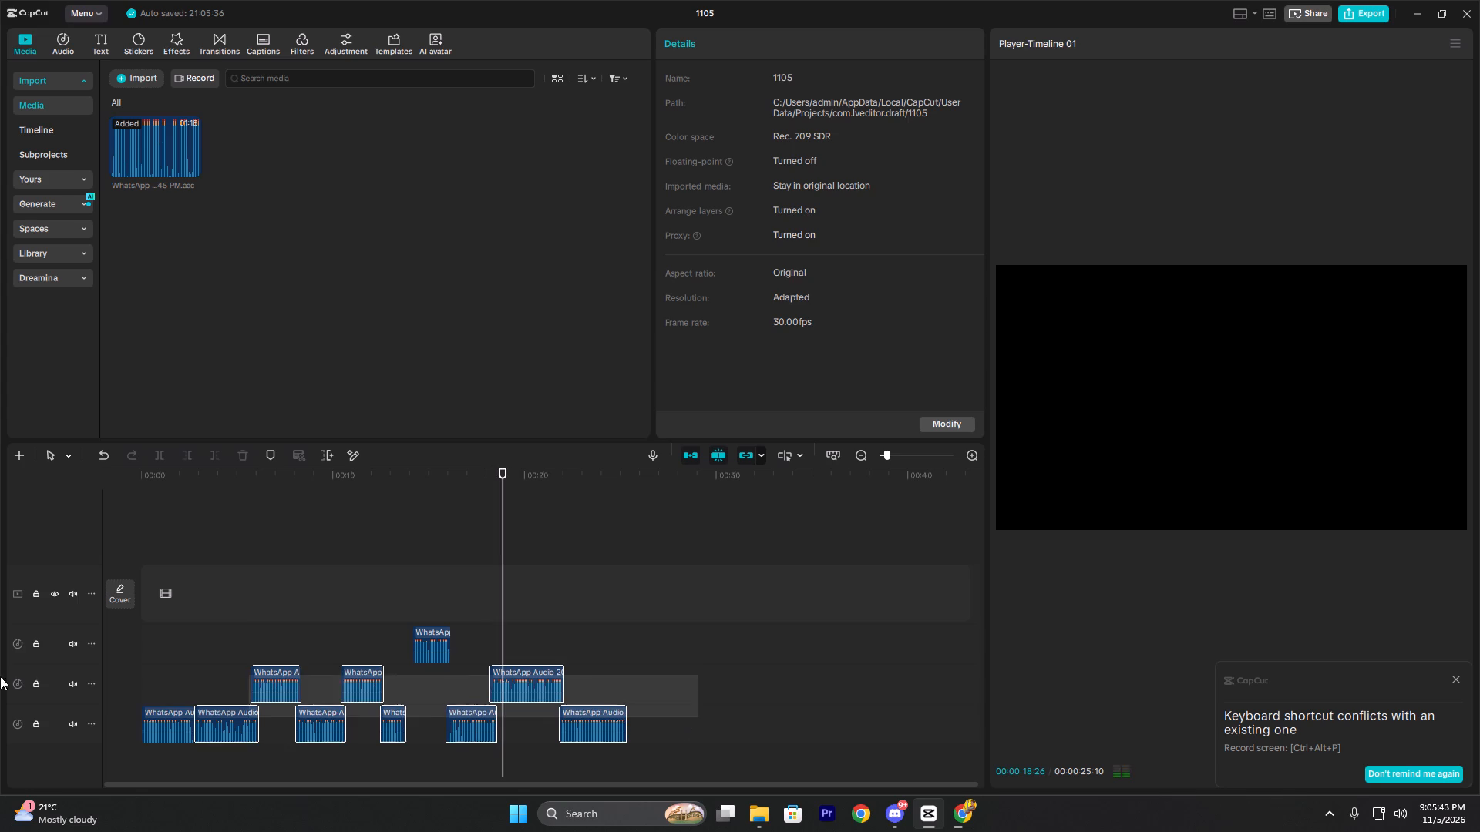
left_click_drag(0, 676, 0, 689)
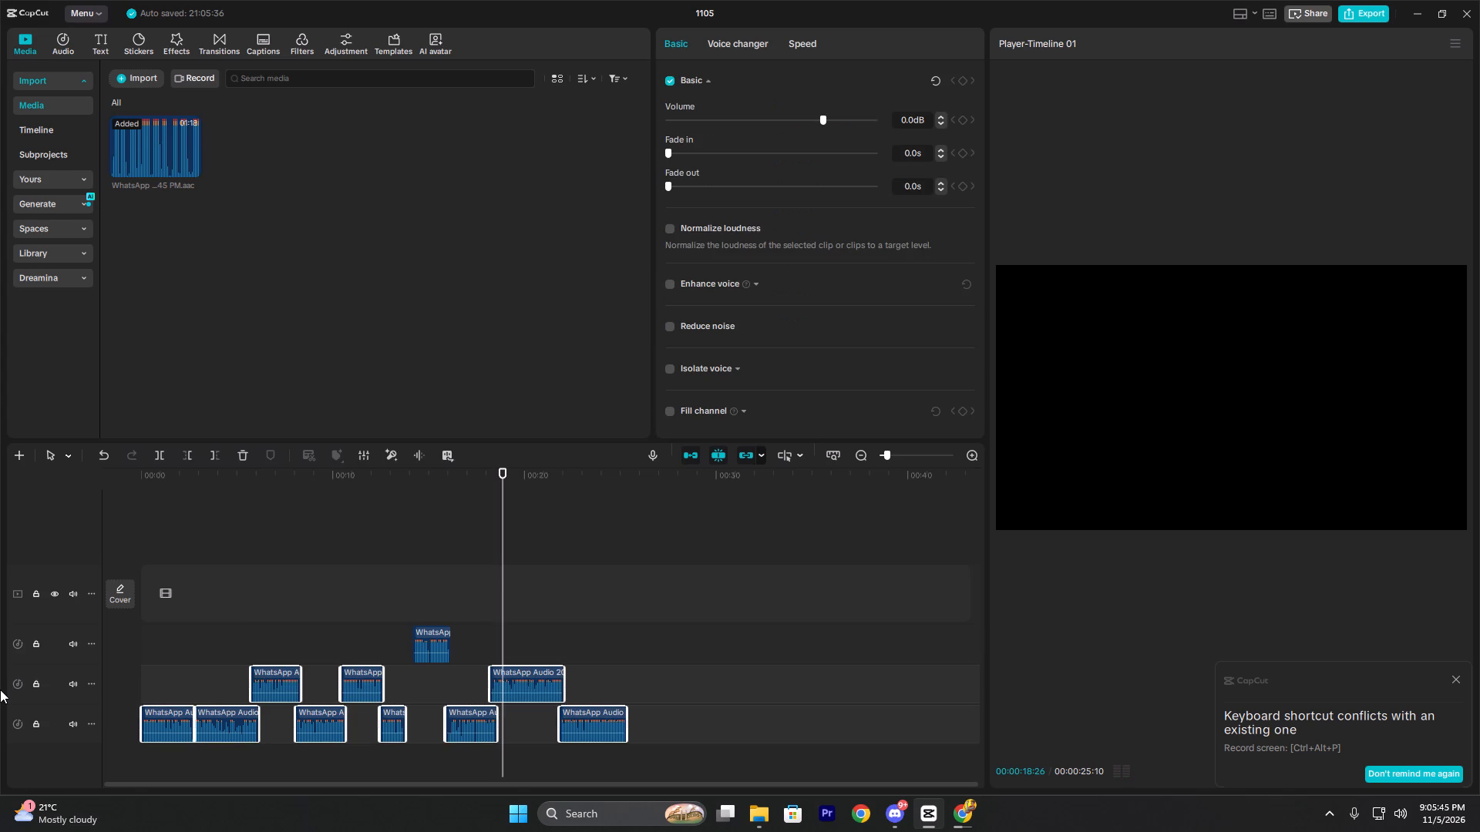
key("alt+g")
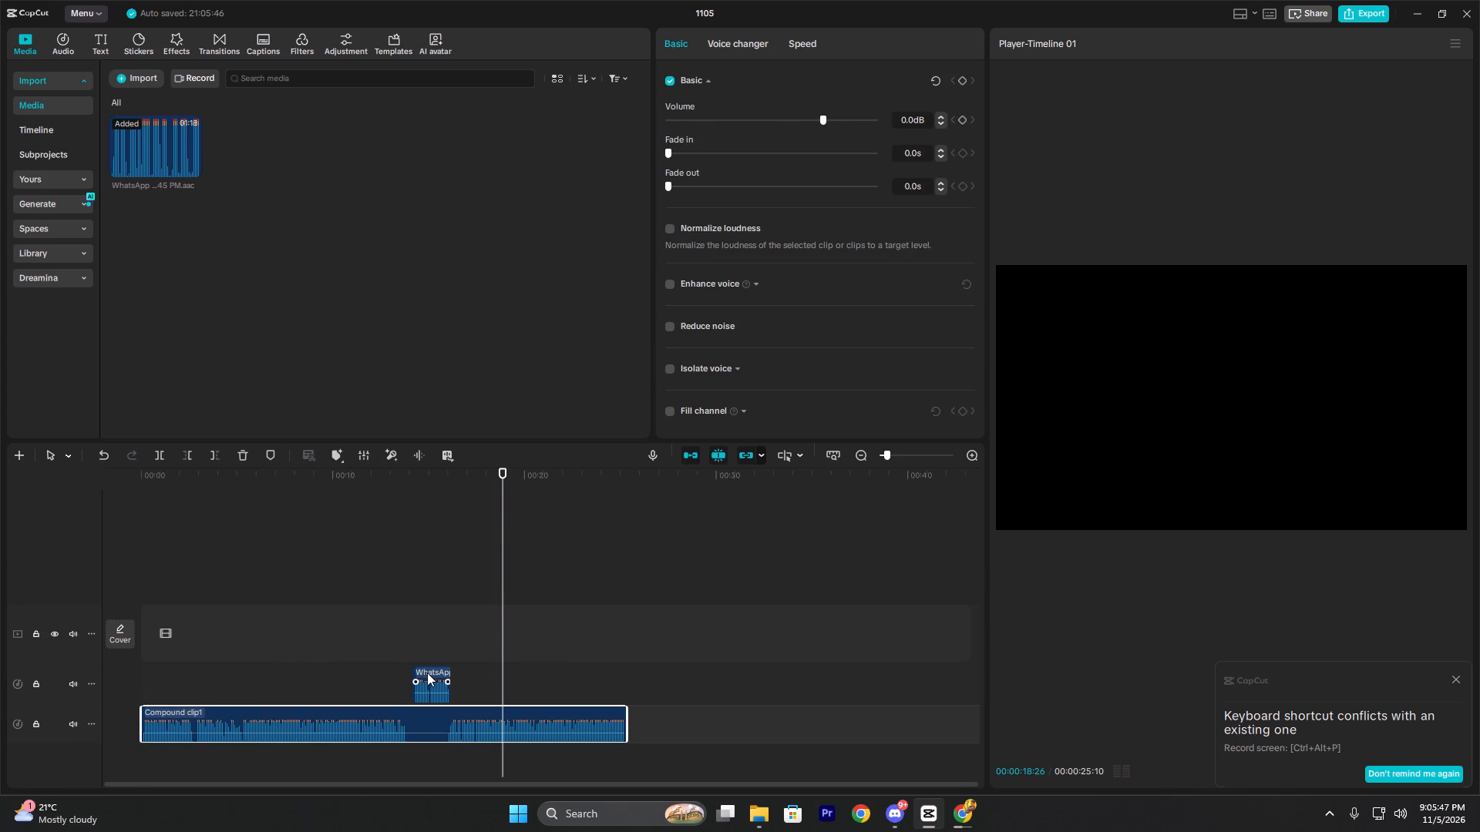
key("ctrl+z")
Combine all the audio clips on the three audio tracks into one compound clip.
key("ctrl+a")
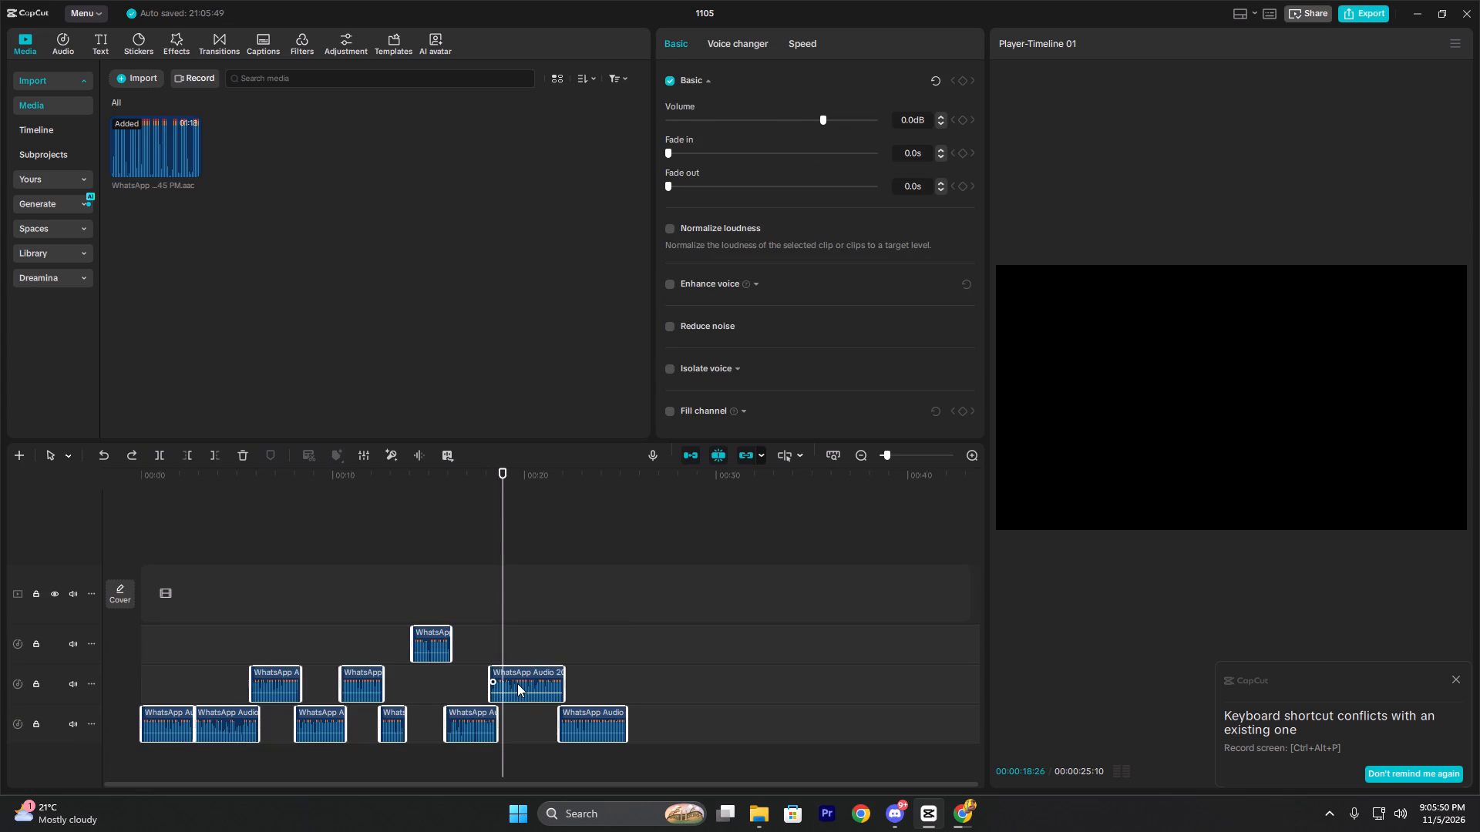
key("alt+g")
Turn on noise reduction and voice enhancement for the compound audio clip.
left_click(673, 330)
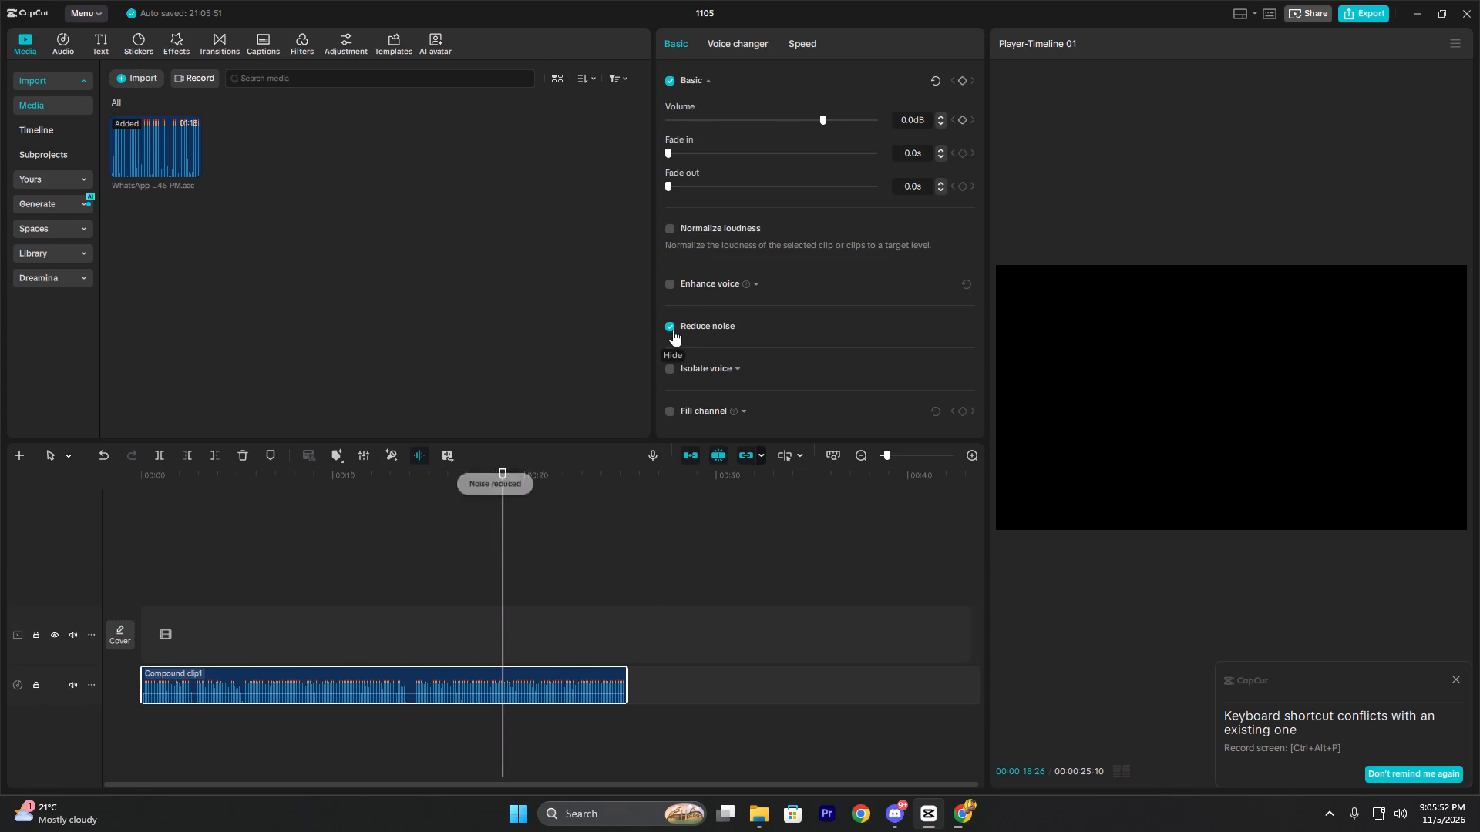
left_click(671, 280)
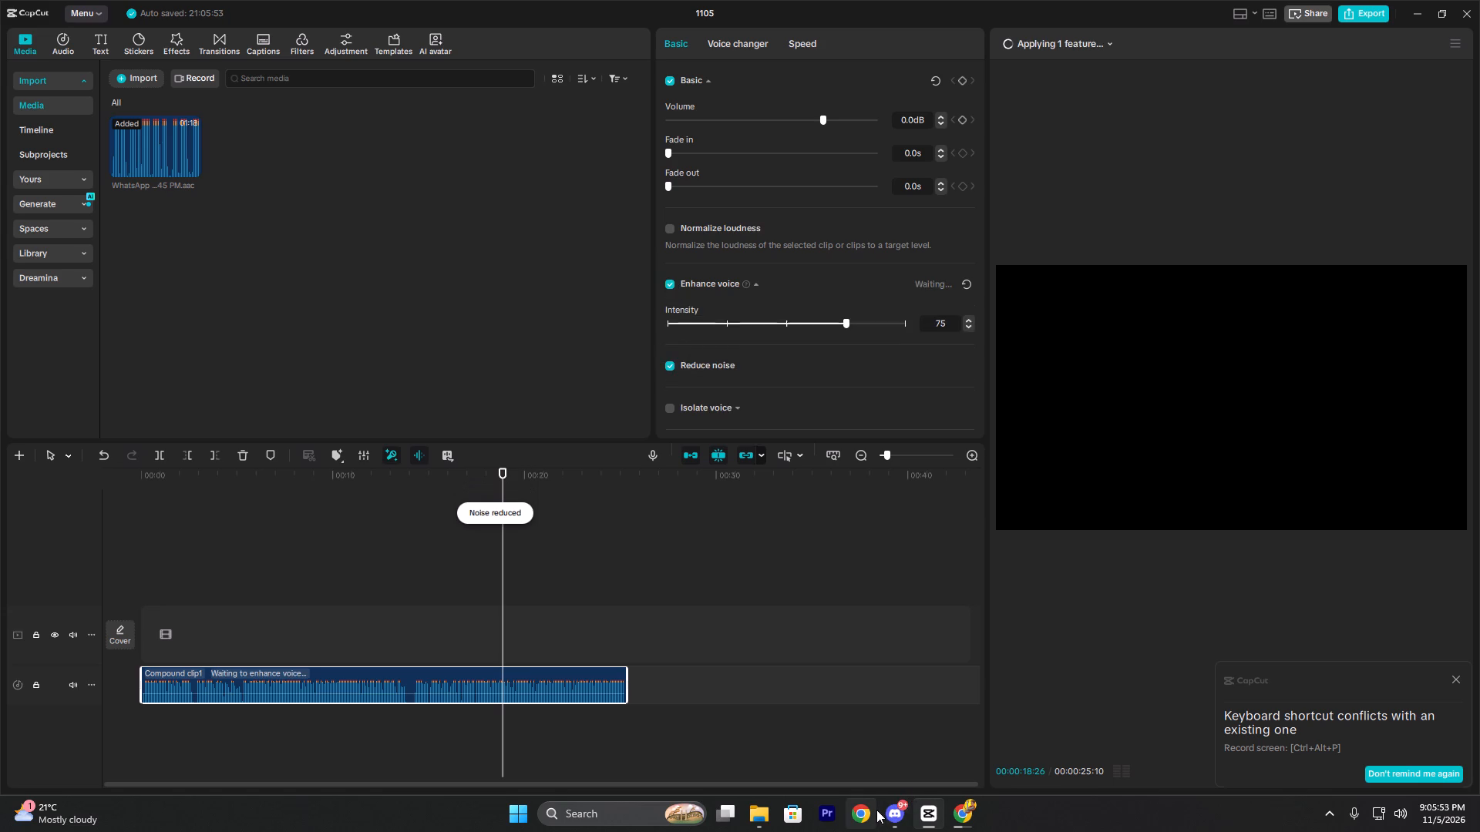
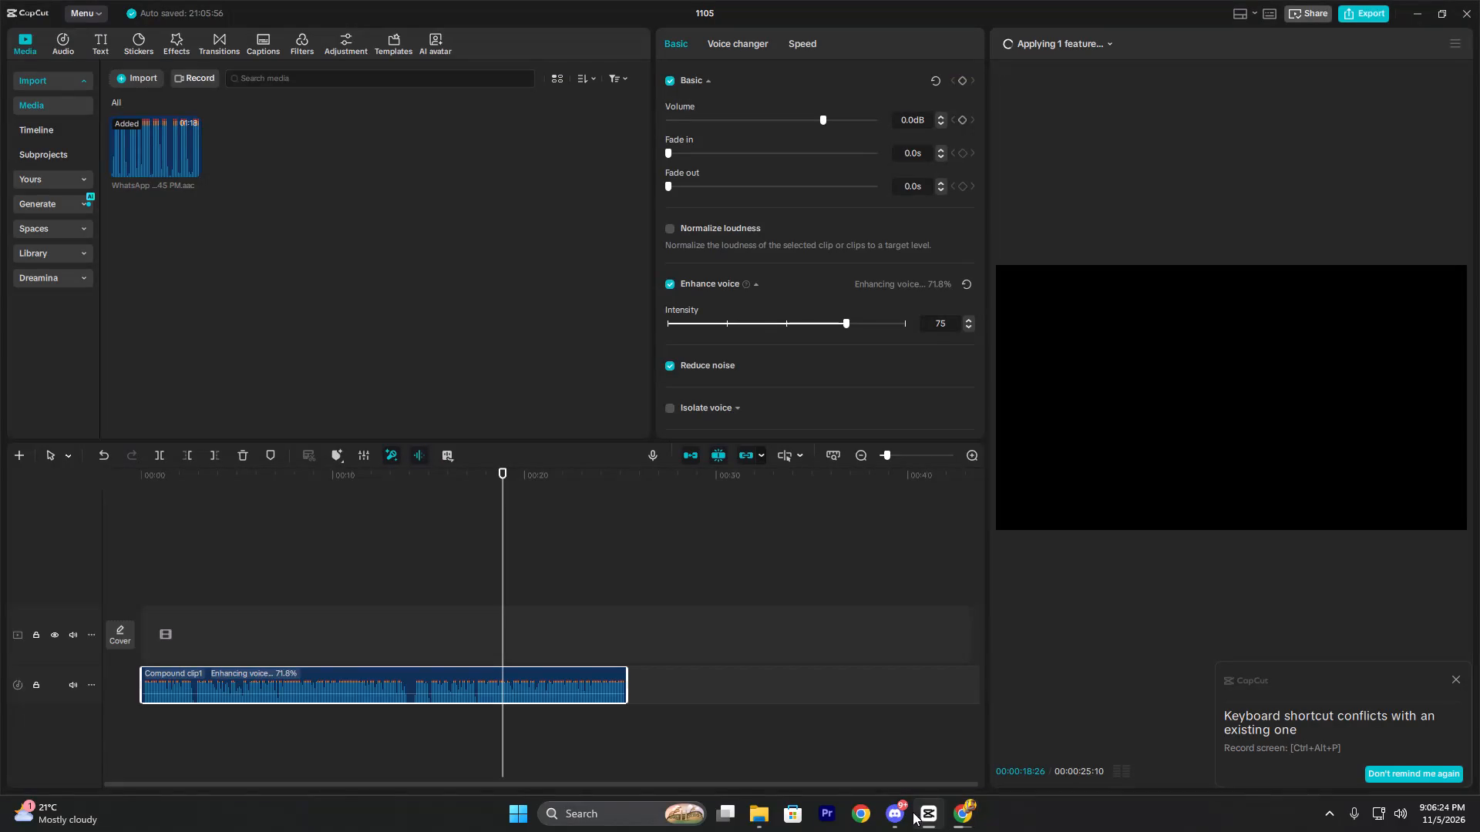
Add the gameplay video 2026-10-23T17_22_47 from the Videos folder to the start of the timeline, above the compound audio clip.
double_click(420, 576)
left_click_drag(420, 576, 356, 593)
left_click_drag(341, 596, 118, 621)
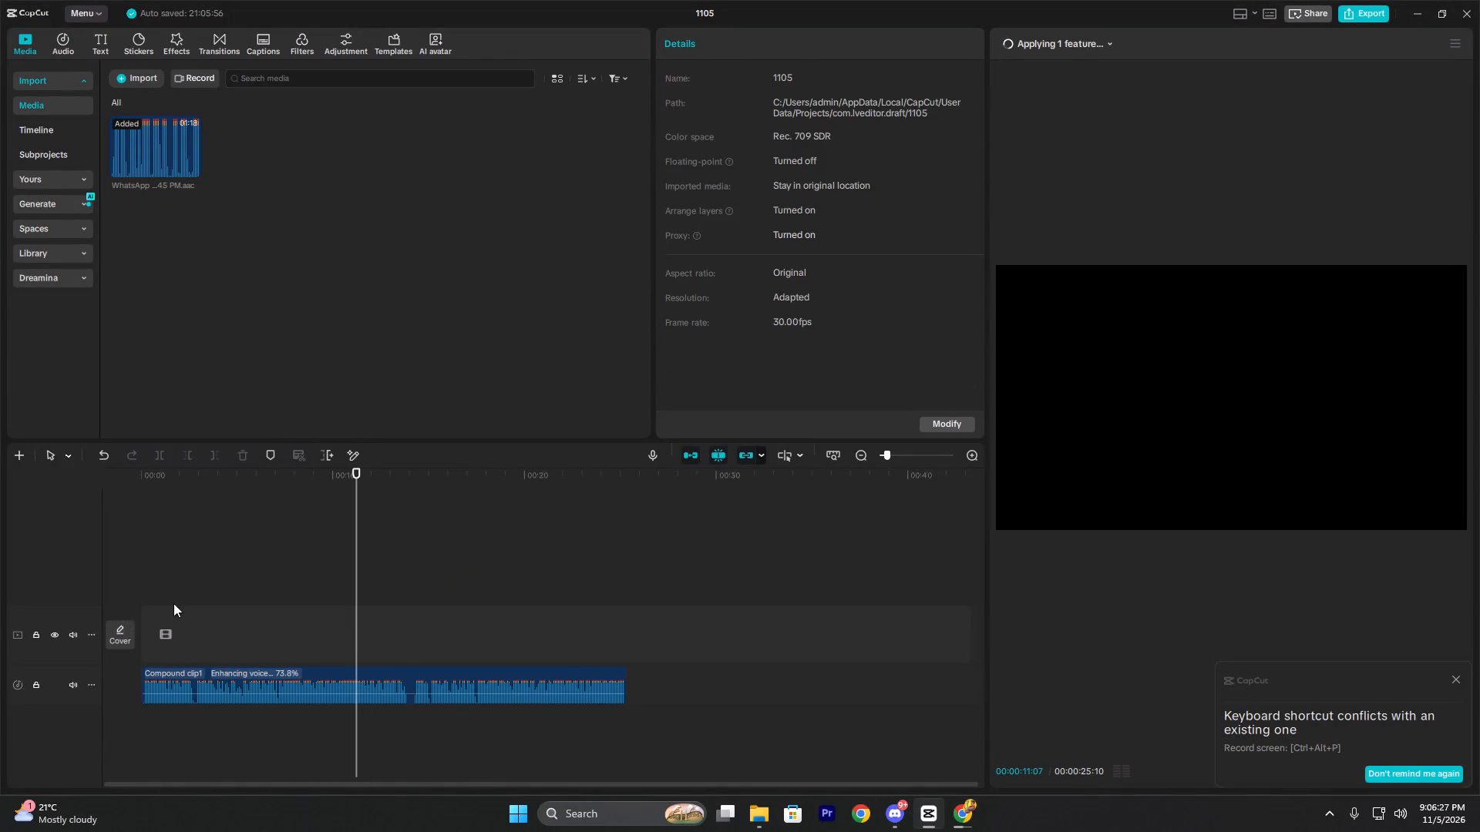
left_click(173, 603)
left_click_drag(173, 603, 109, 612)
left_click(756, 819)
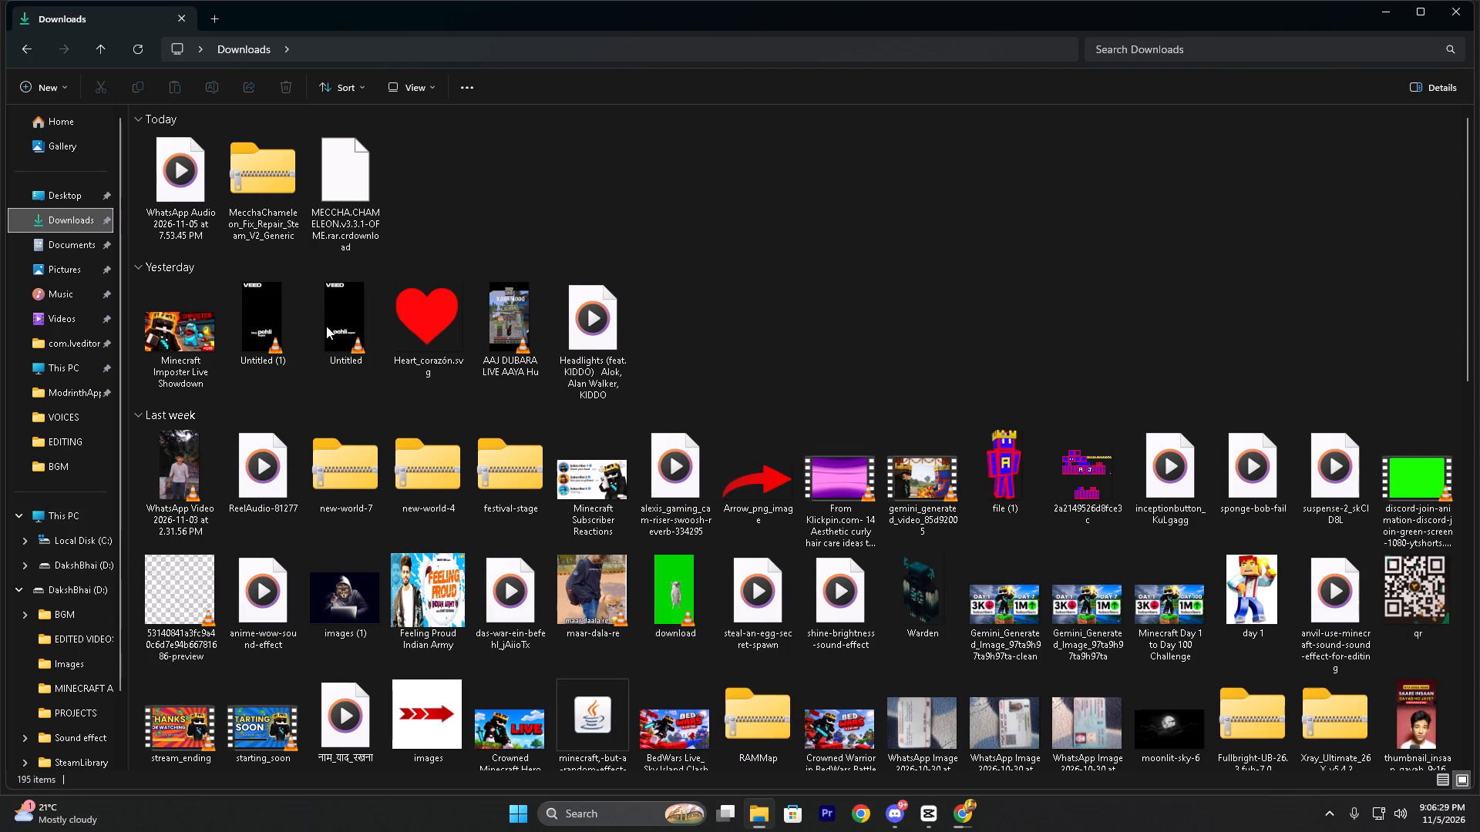
scroll(863, 478, "down", 1)
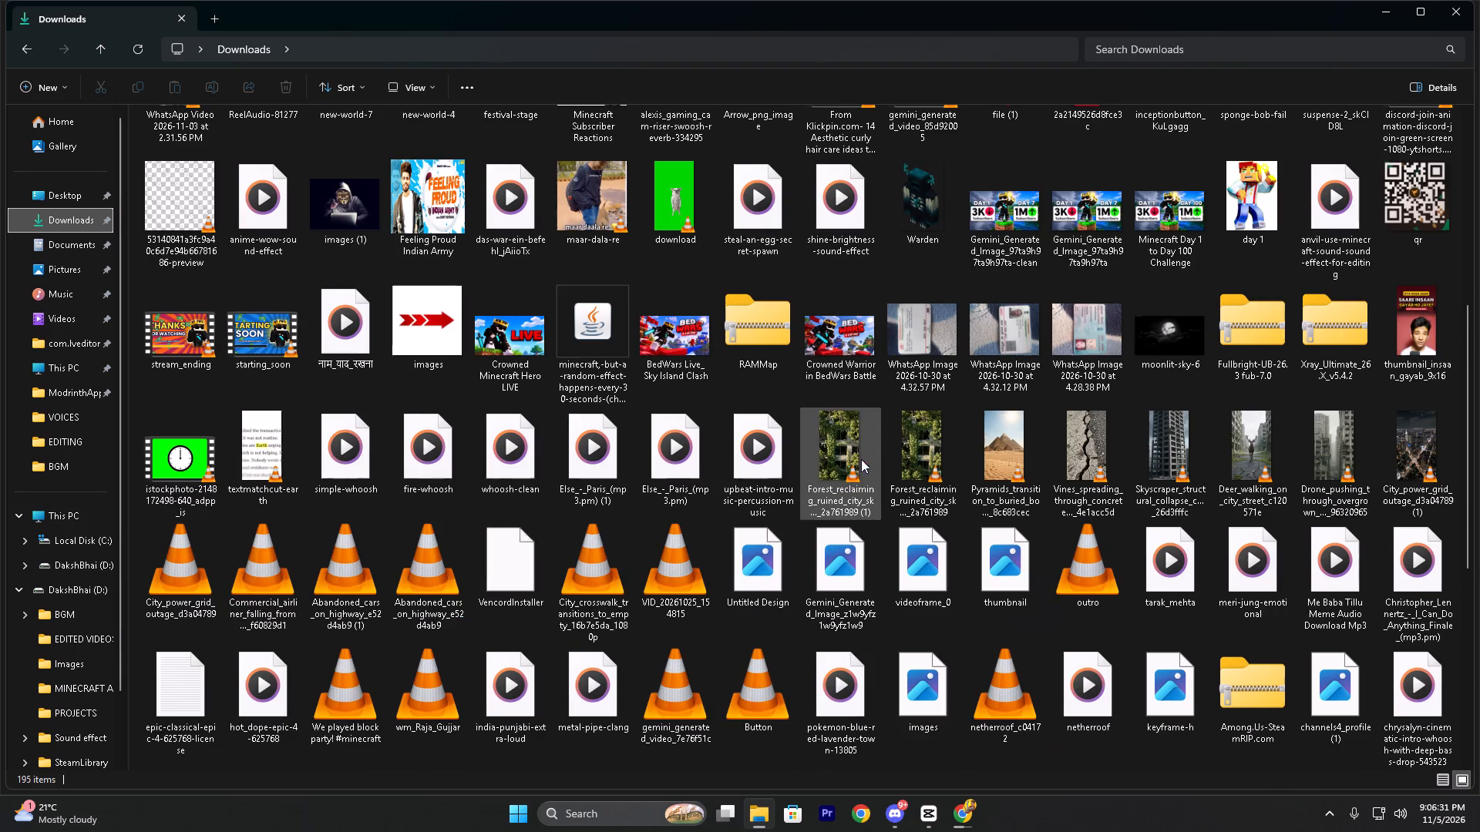
scroll(819, 592, "down", 2)
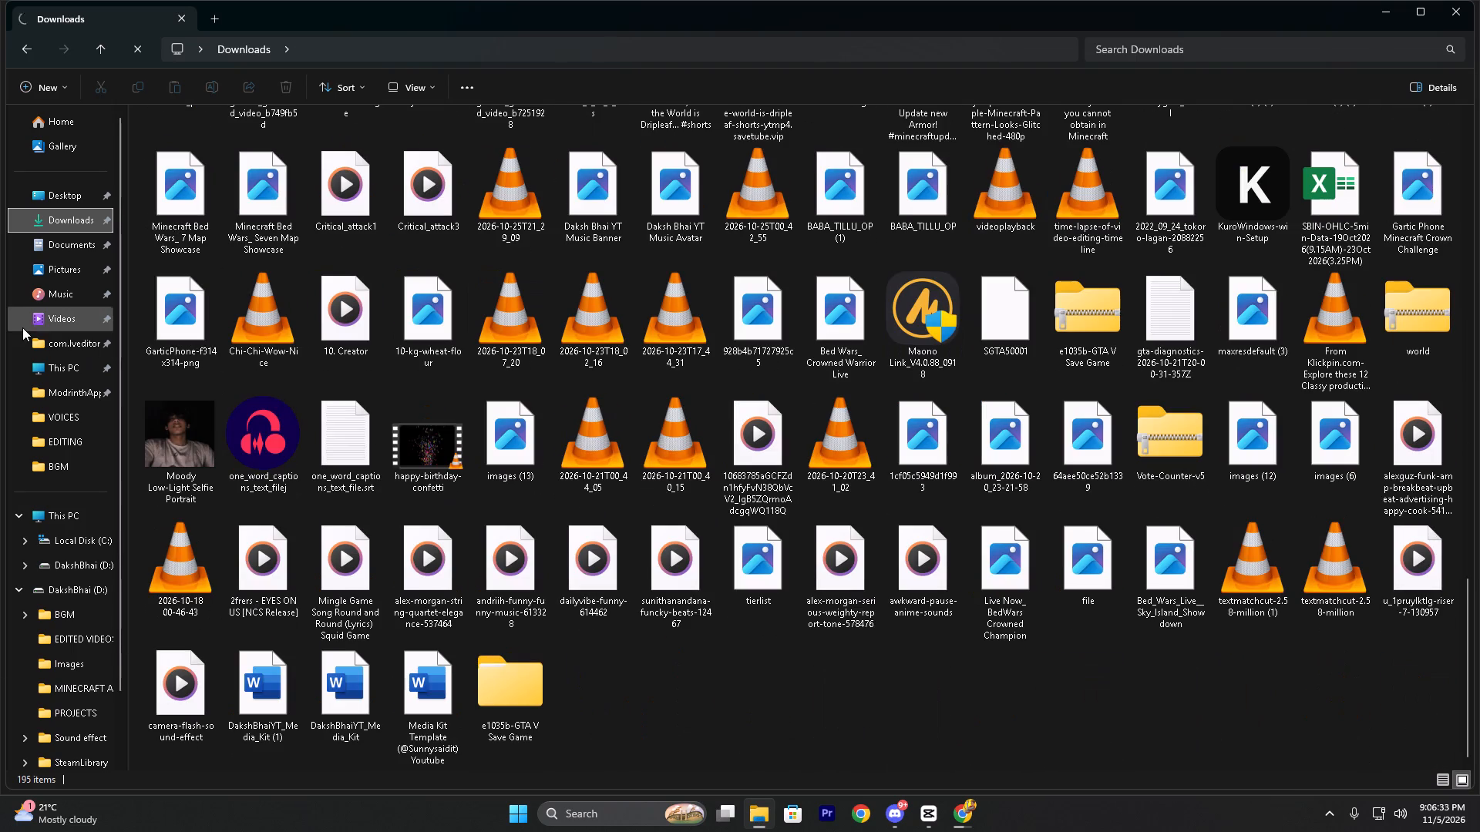
left_click(42, 327)
scroll(621, 425, "down", 2)
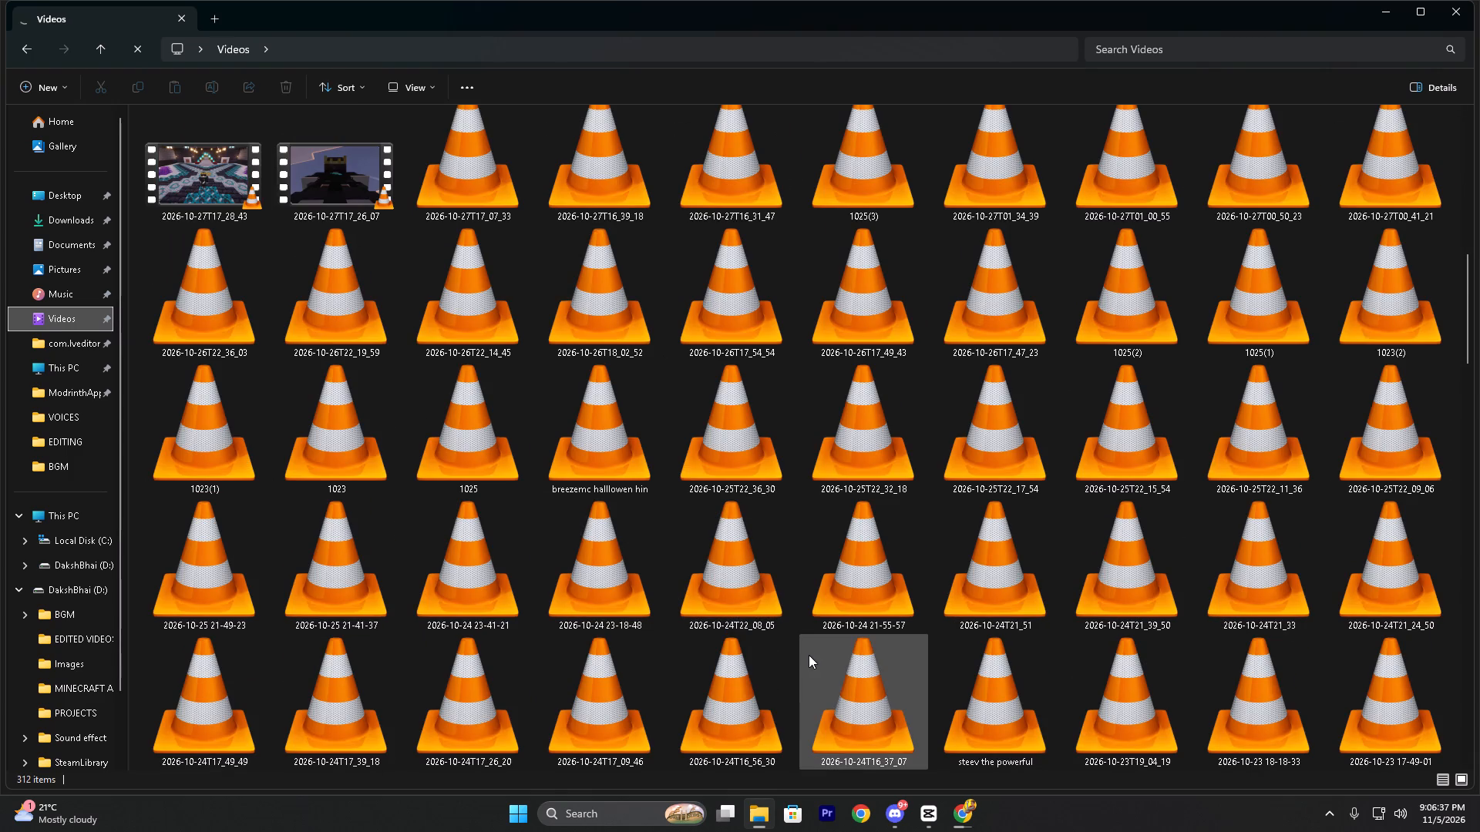
scroll(795, 635, "up", 1)
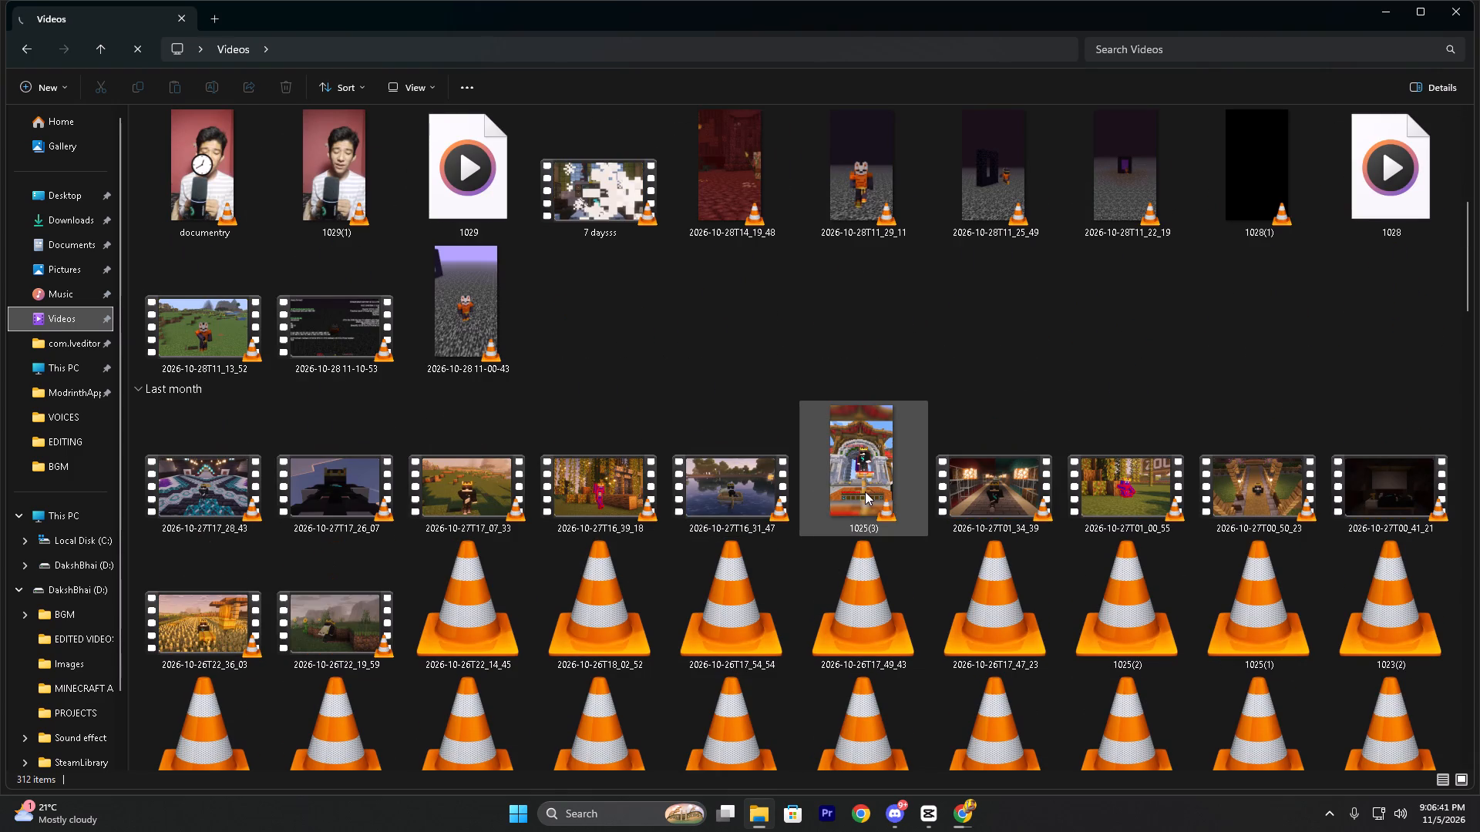
scroll(928, 669, "down", 1)
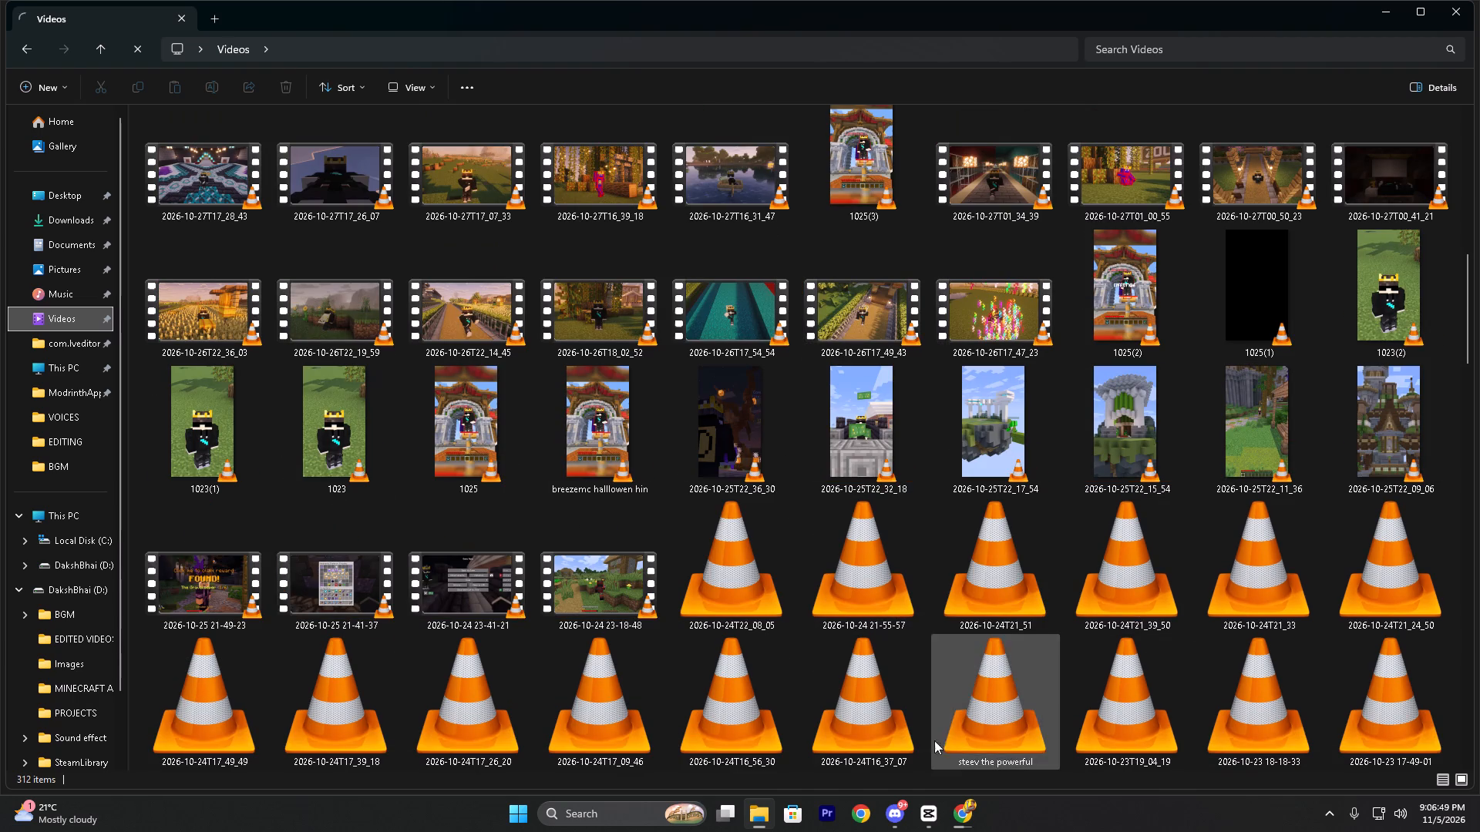
scroll(712, 757, "down", 1)
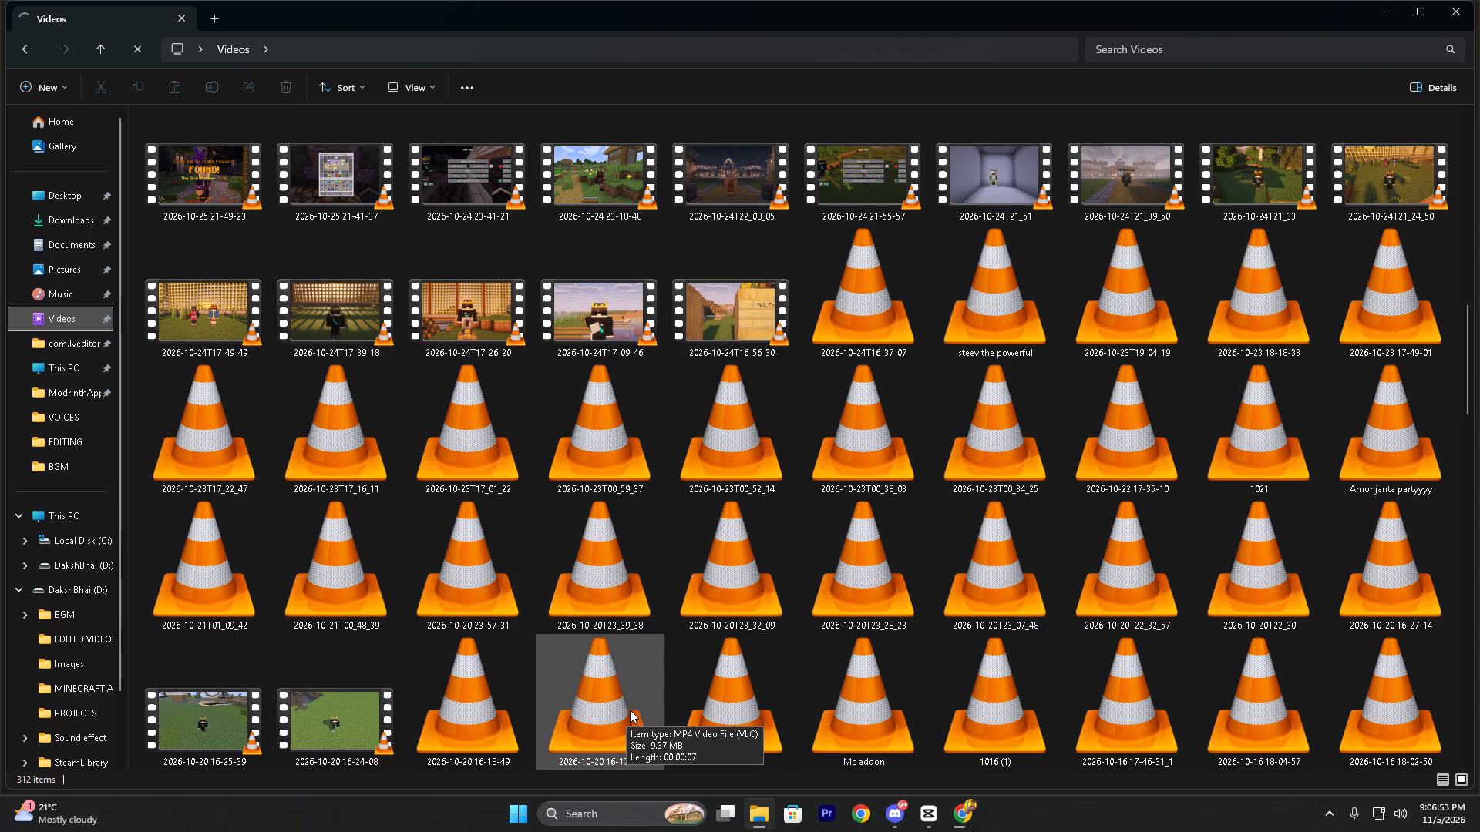
scroll(633, 707, "up", 1)
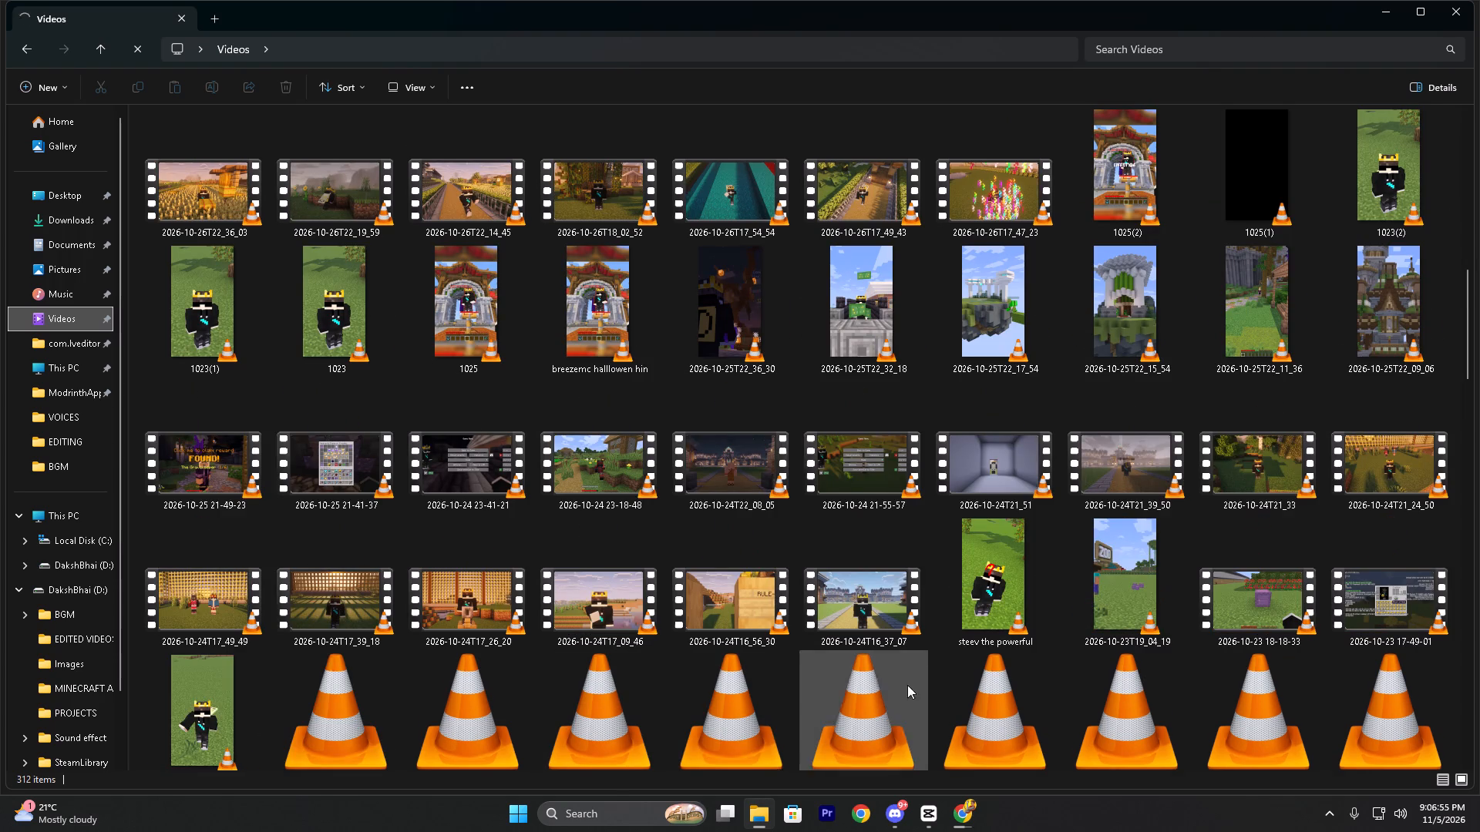
scroll(957, 686, "down", 1)
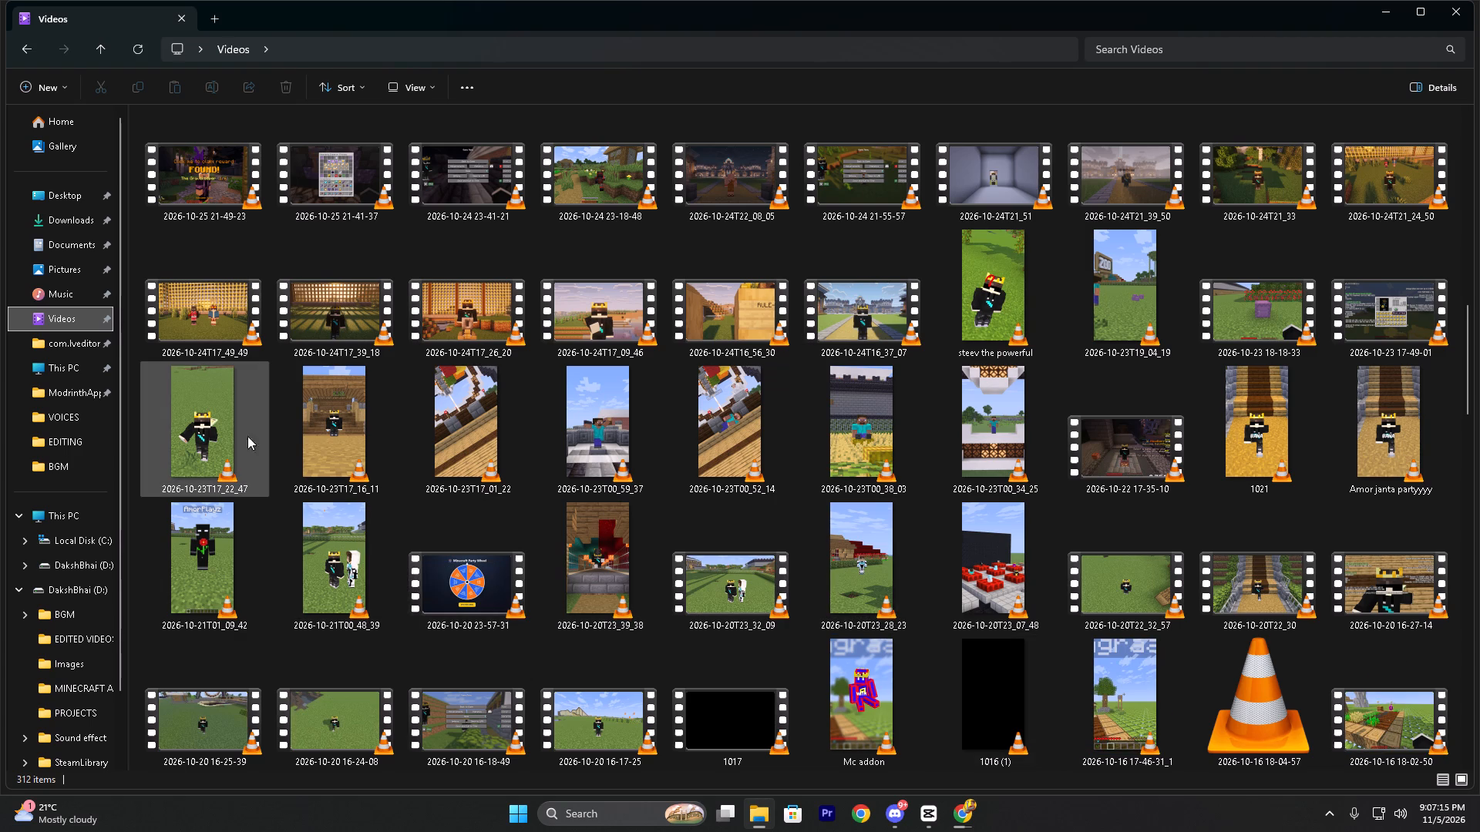
right_click_drag(206, 421, 250, 442)
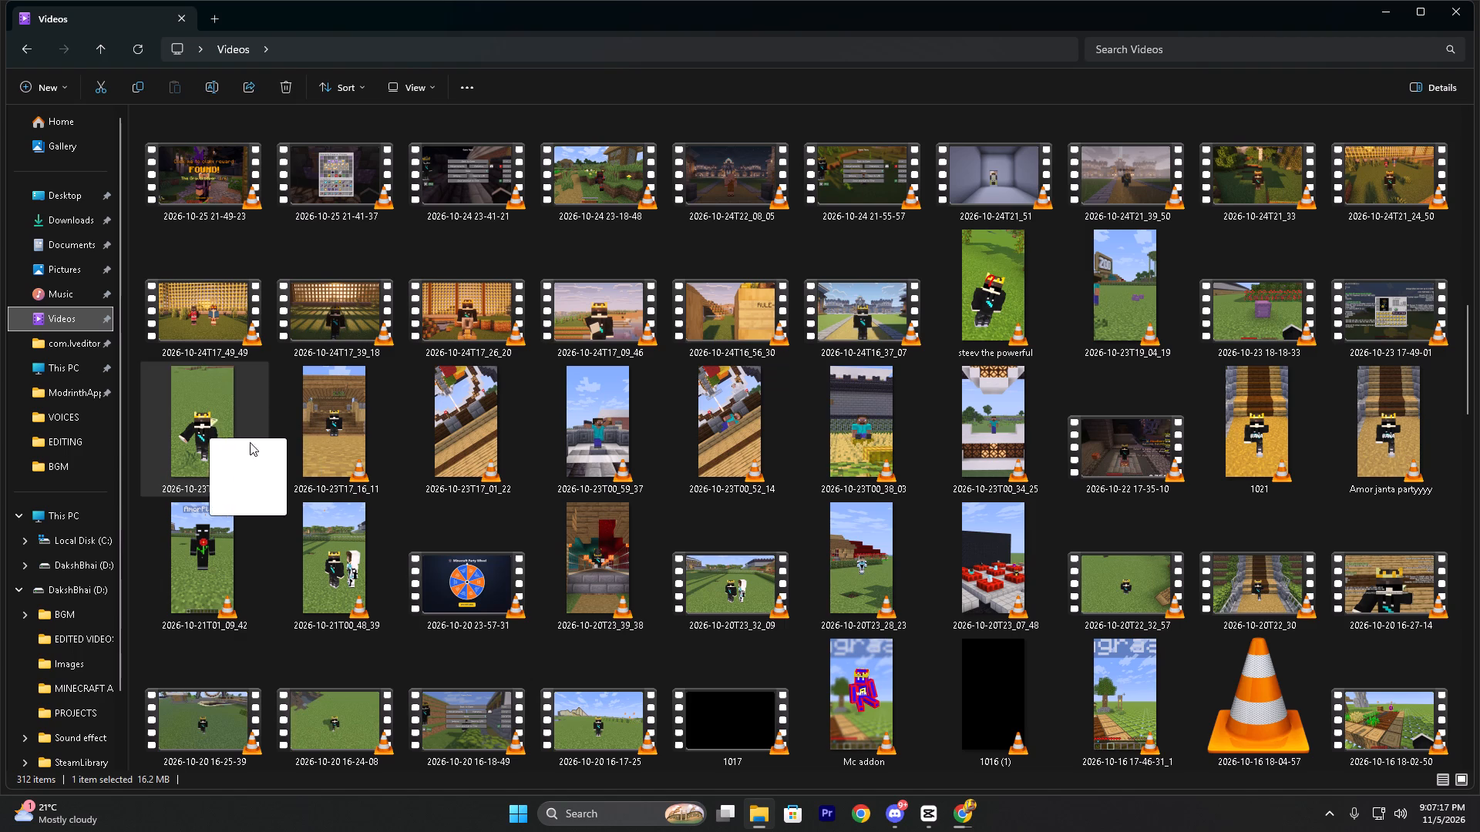
right_click_drag(250, 442, 842, 699)
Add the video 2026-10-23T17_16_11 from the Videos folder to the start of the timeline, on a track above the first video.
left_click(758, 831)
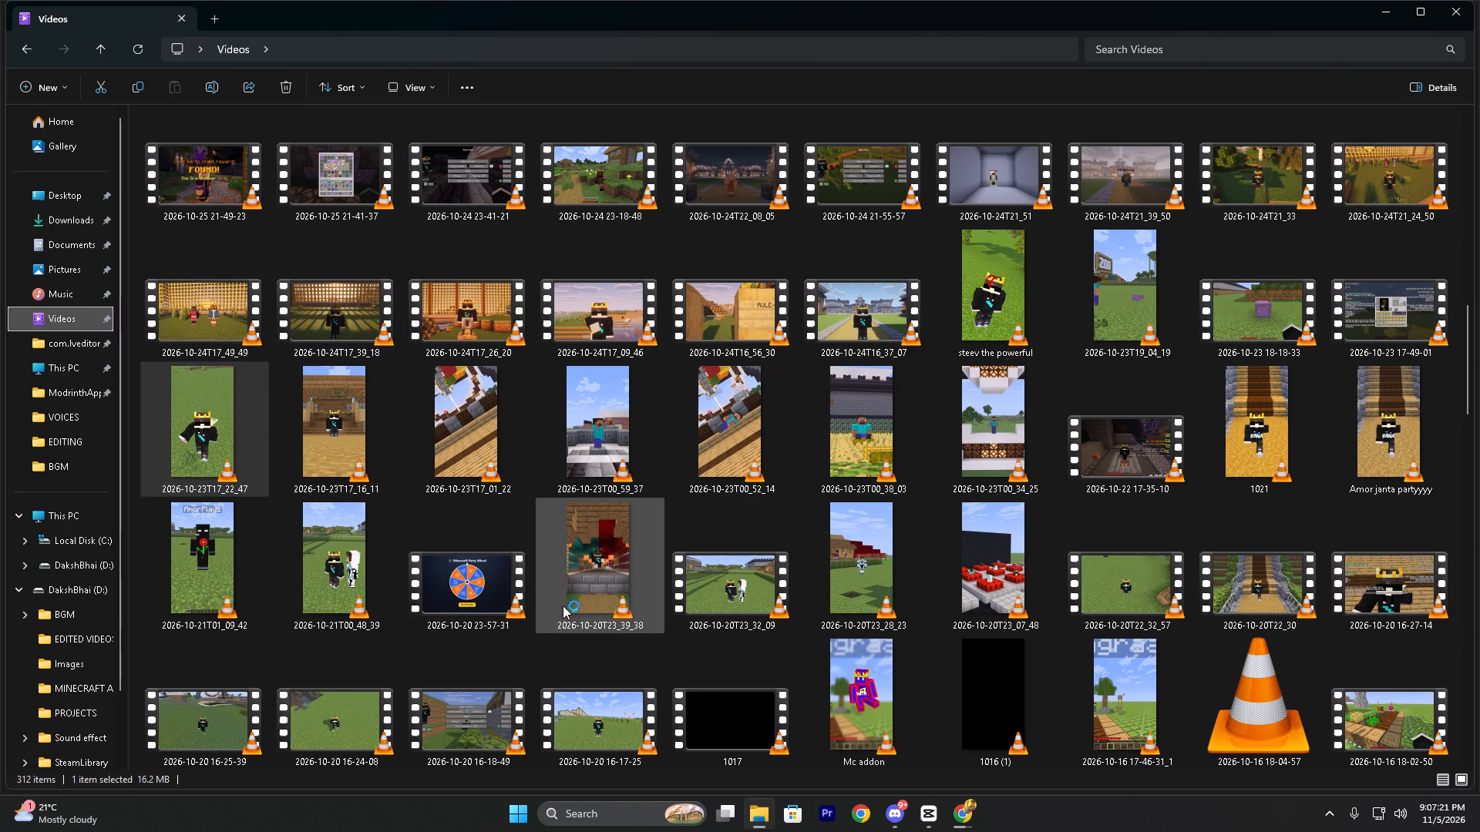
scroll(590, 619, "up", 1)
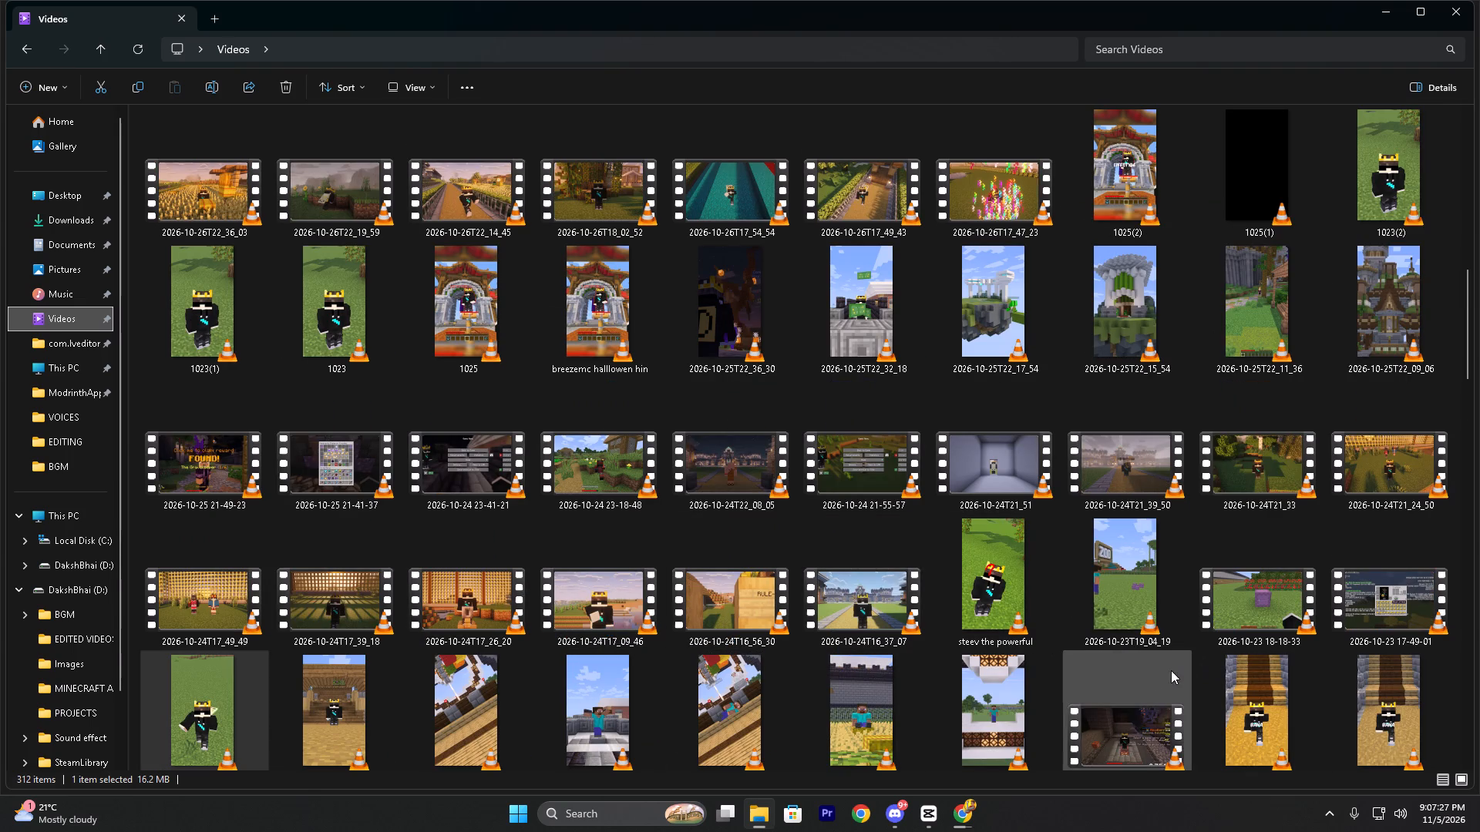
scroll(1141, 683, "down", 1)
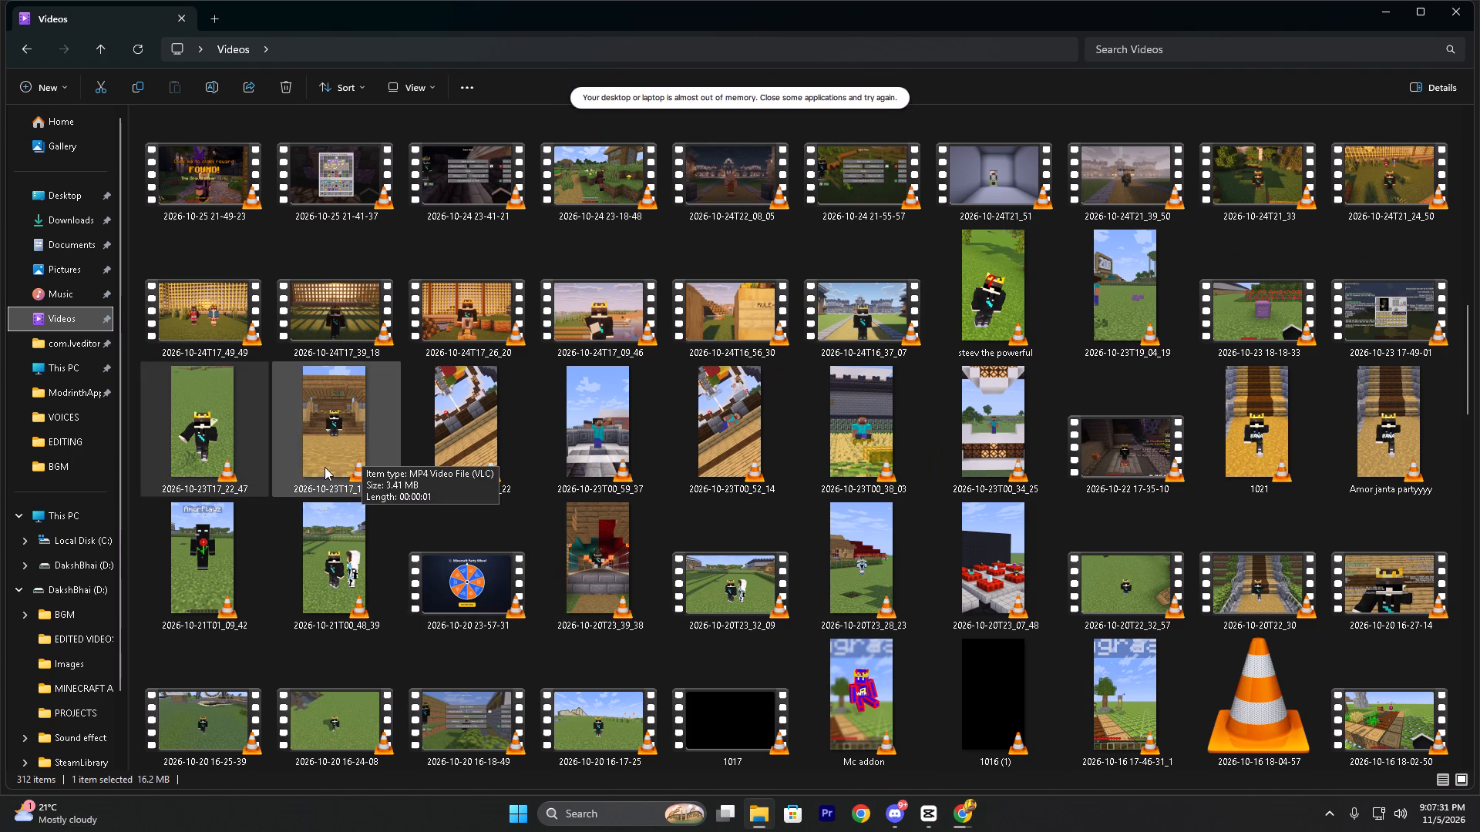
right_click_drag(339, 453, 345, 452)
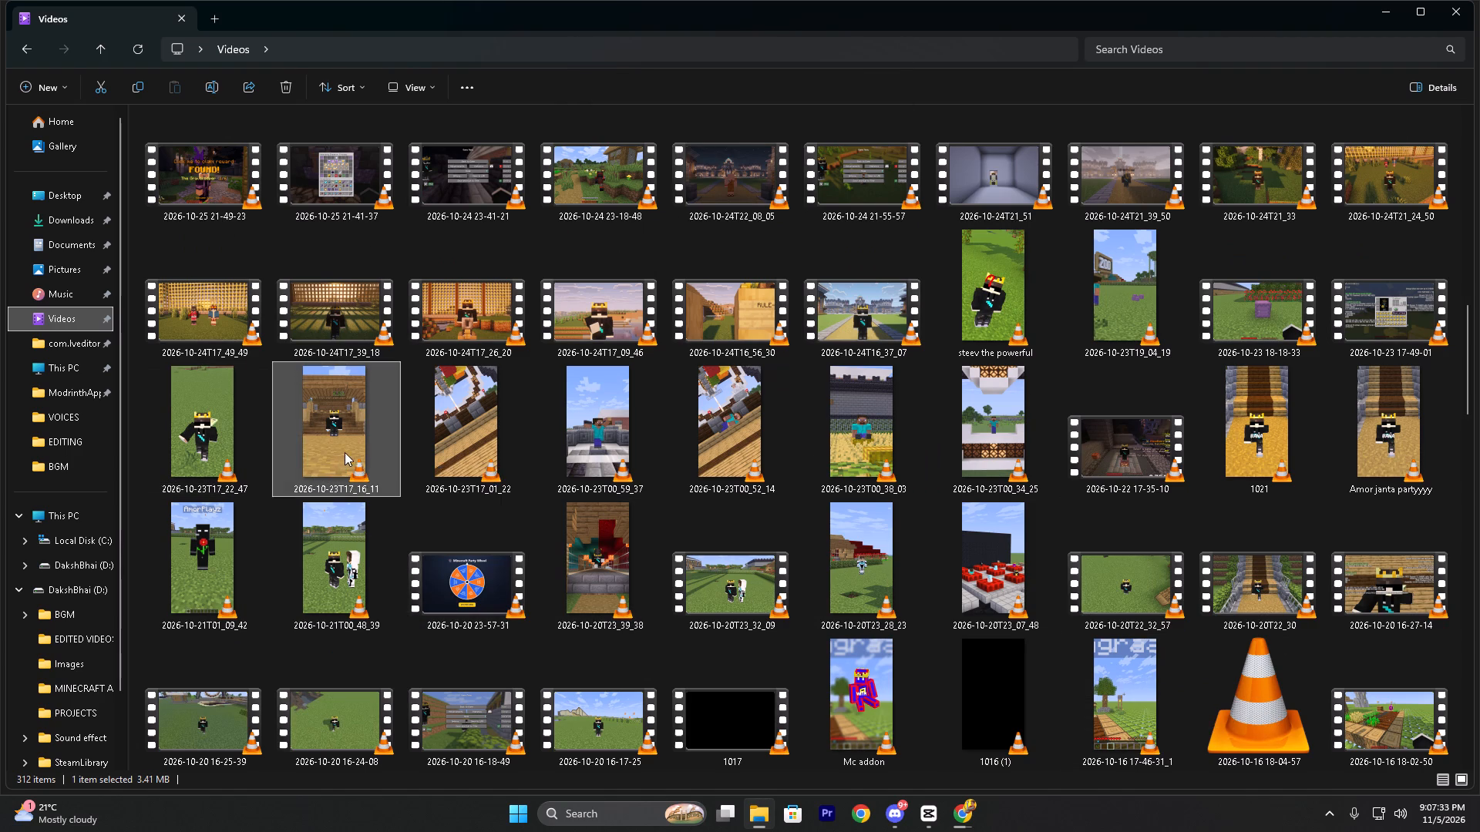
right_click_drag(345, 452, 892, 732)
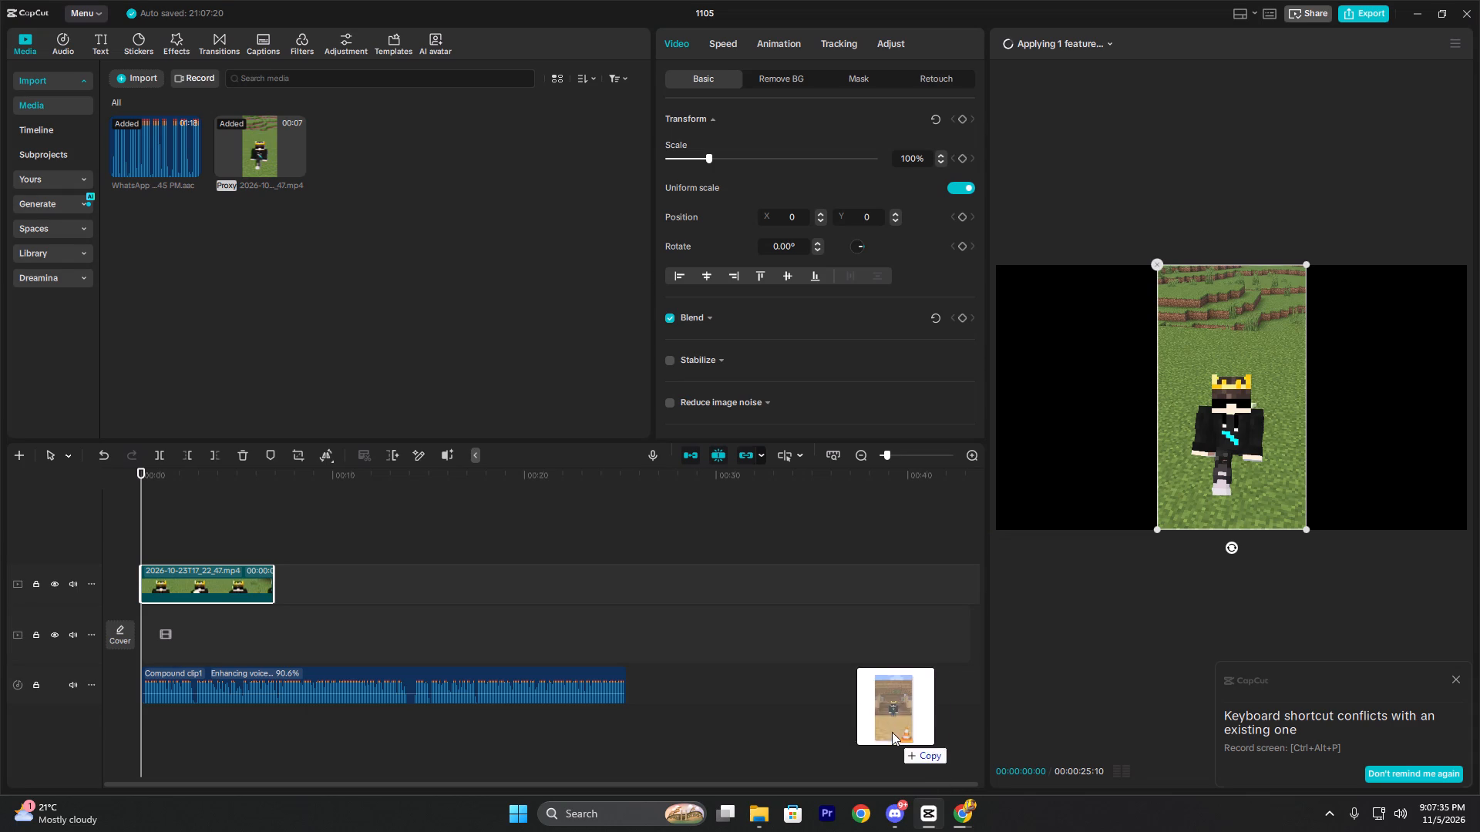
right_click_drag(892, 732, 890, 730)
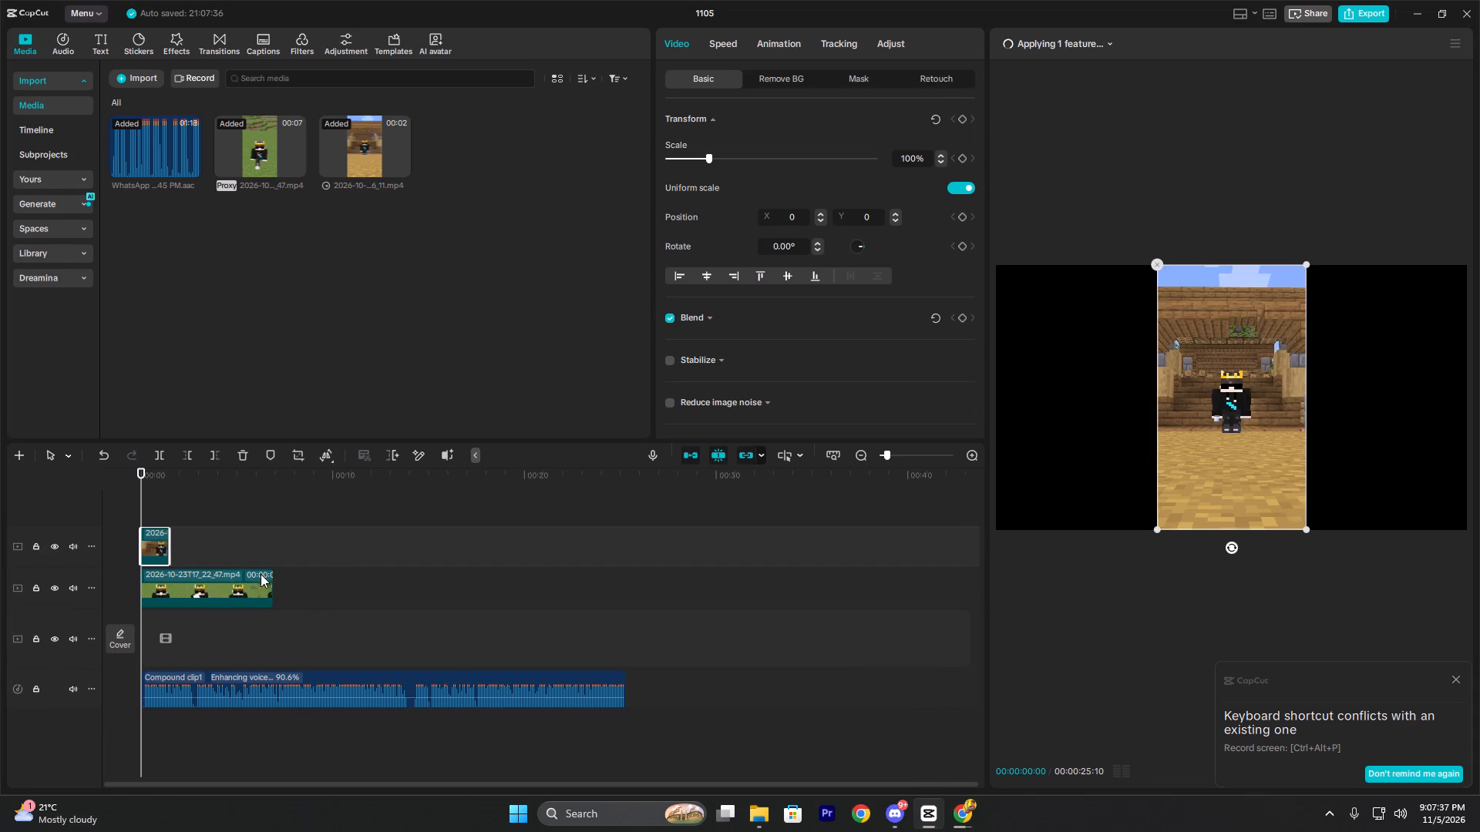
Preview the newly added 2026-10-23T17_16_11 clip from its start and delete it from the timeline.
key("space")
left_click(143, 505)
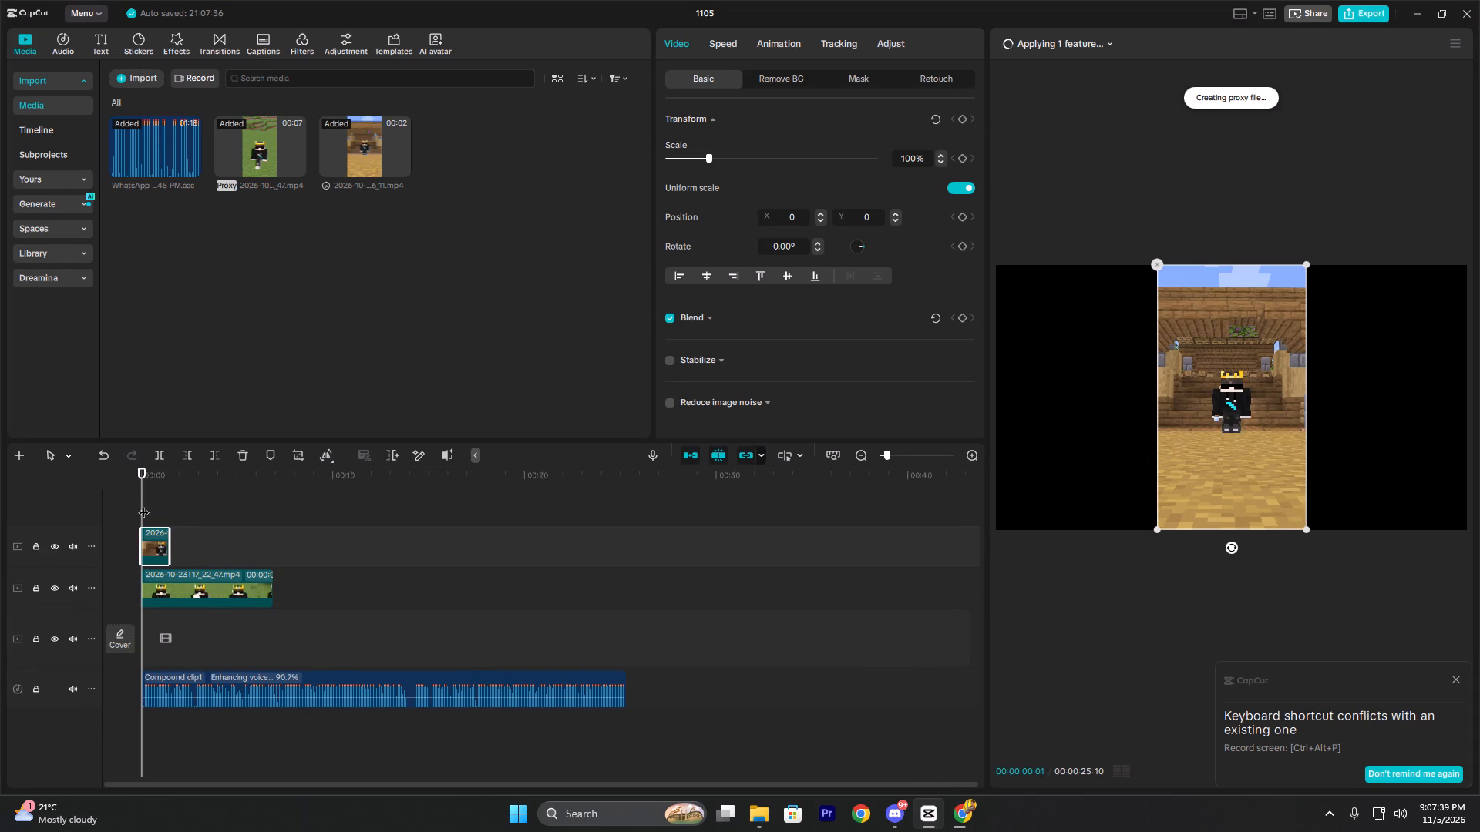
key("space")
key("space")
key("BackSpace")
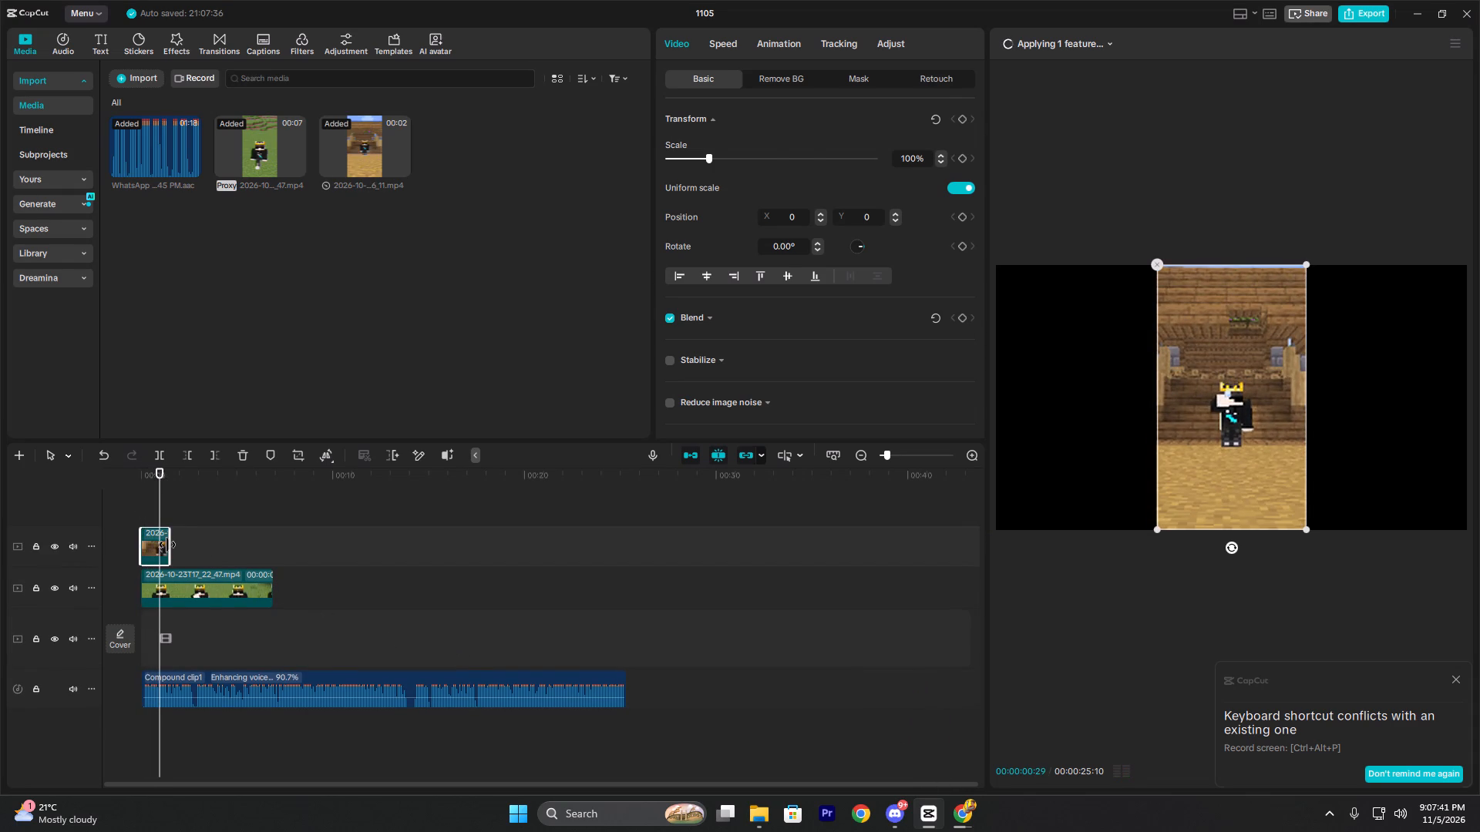
Play the start of the timeline to review the 2026-10-23T17_22_47 clip against the voice recording.
left_click(156, 535)
left_click_drag(153, 535, 140, 535)
key("space")
left_click(140, 535)
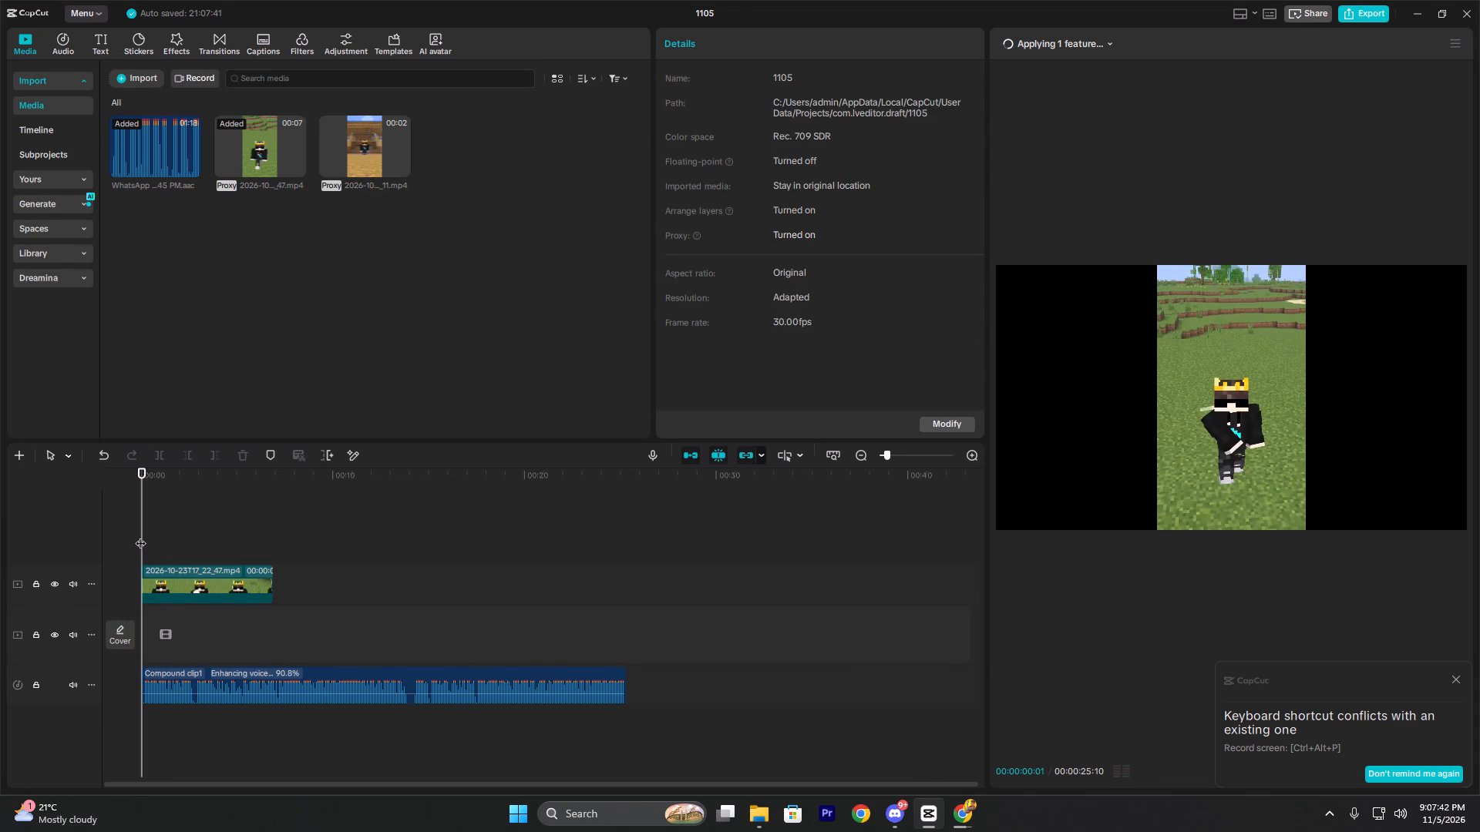
key("space")
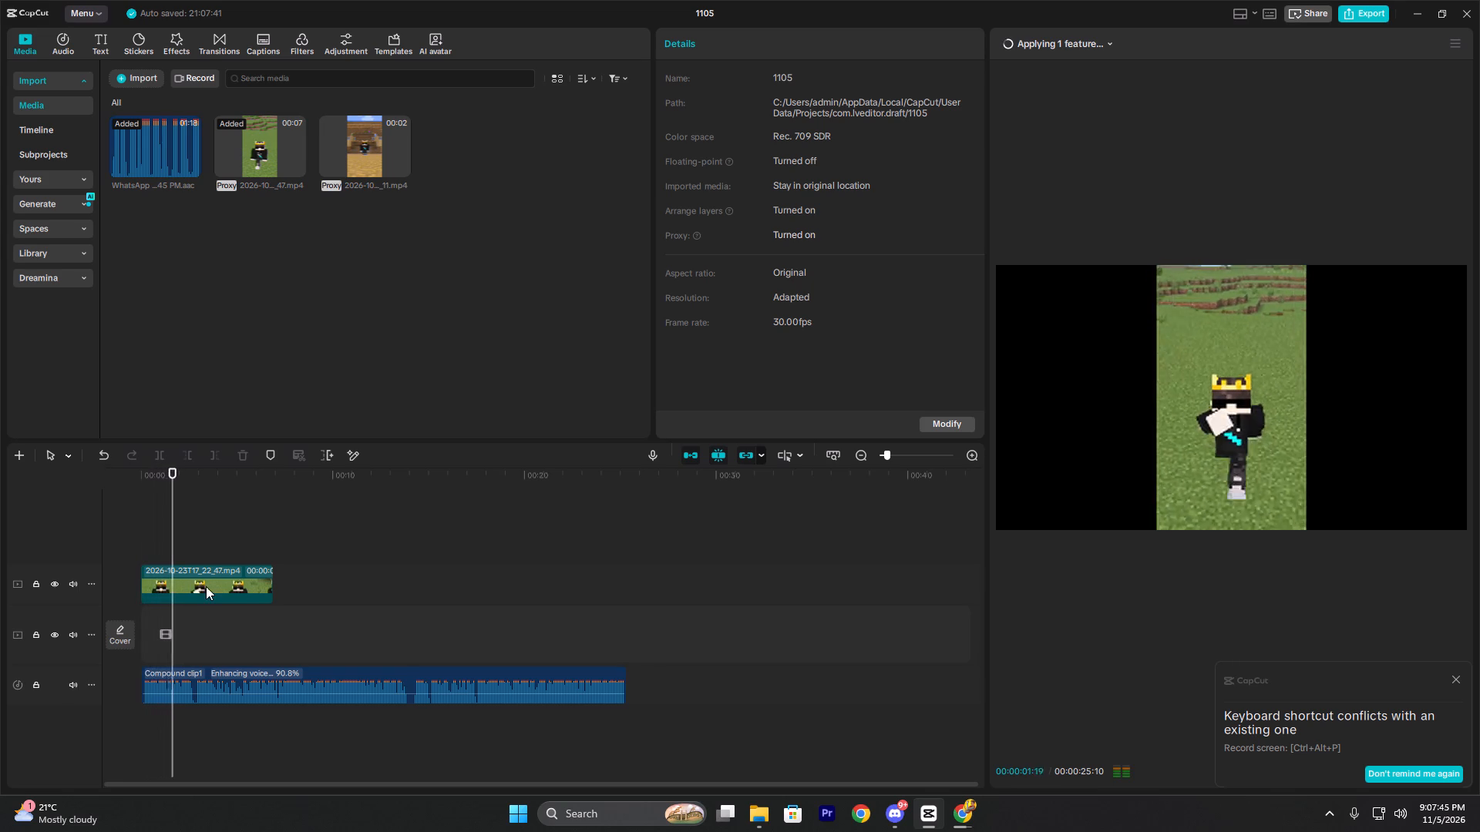
key("space")
double_click(170, 557)
left_click_drag(170, 557, 136, 560)
key("space")
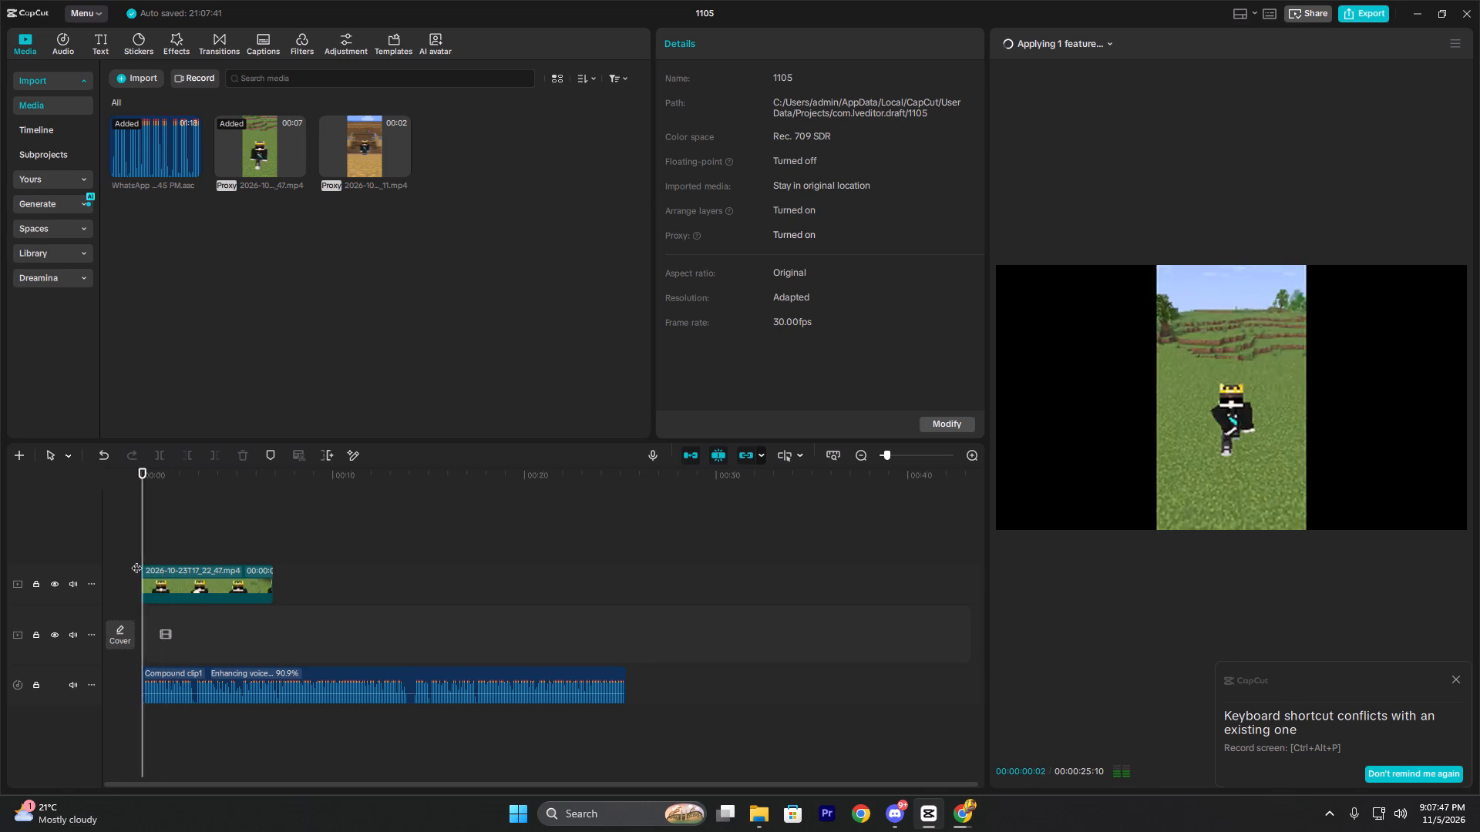
key("space")
Minimize the CapCut window and the Videos folder window to reach the browser's download history.
left_click(1421, 14)
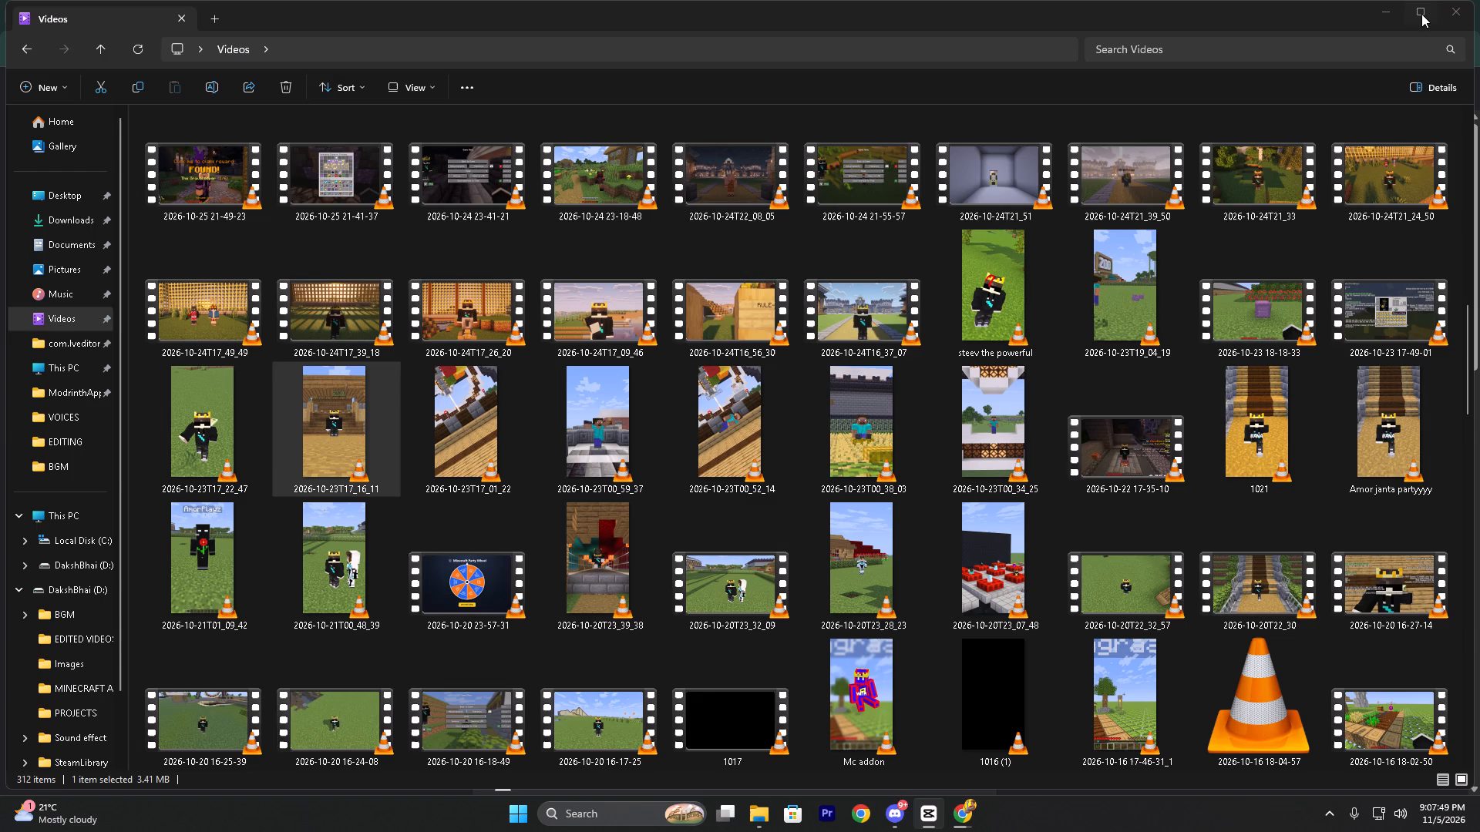
left_click(1385, 7)
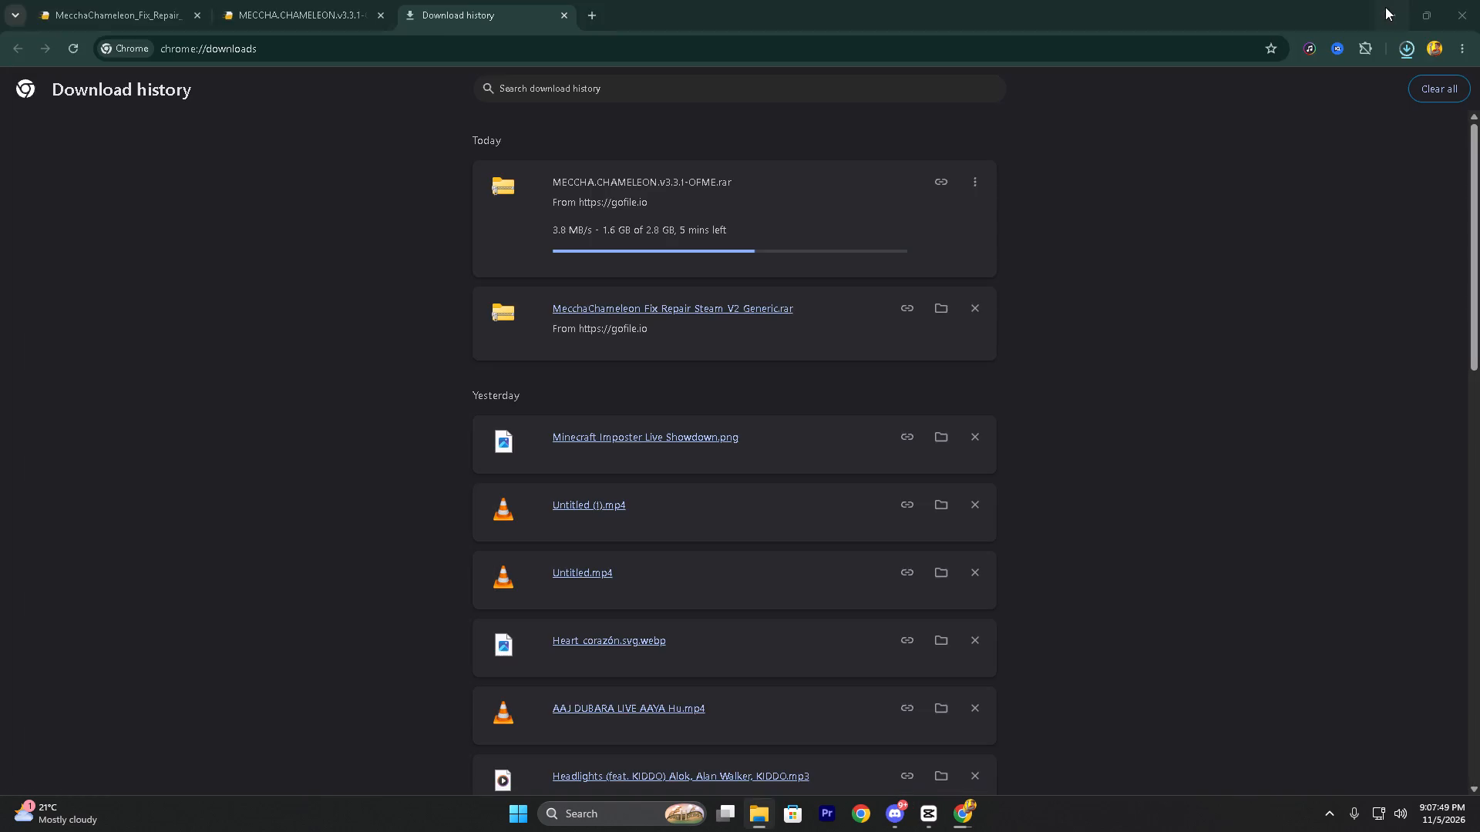
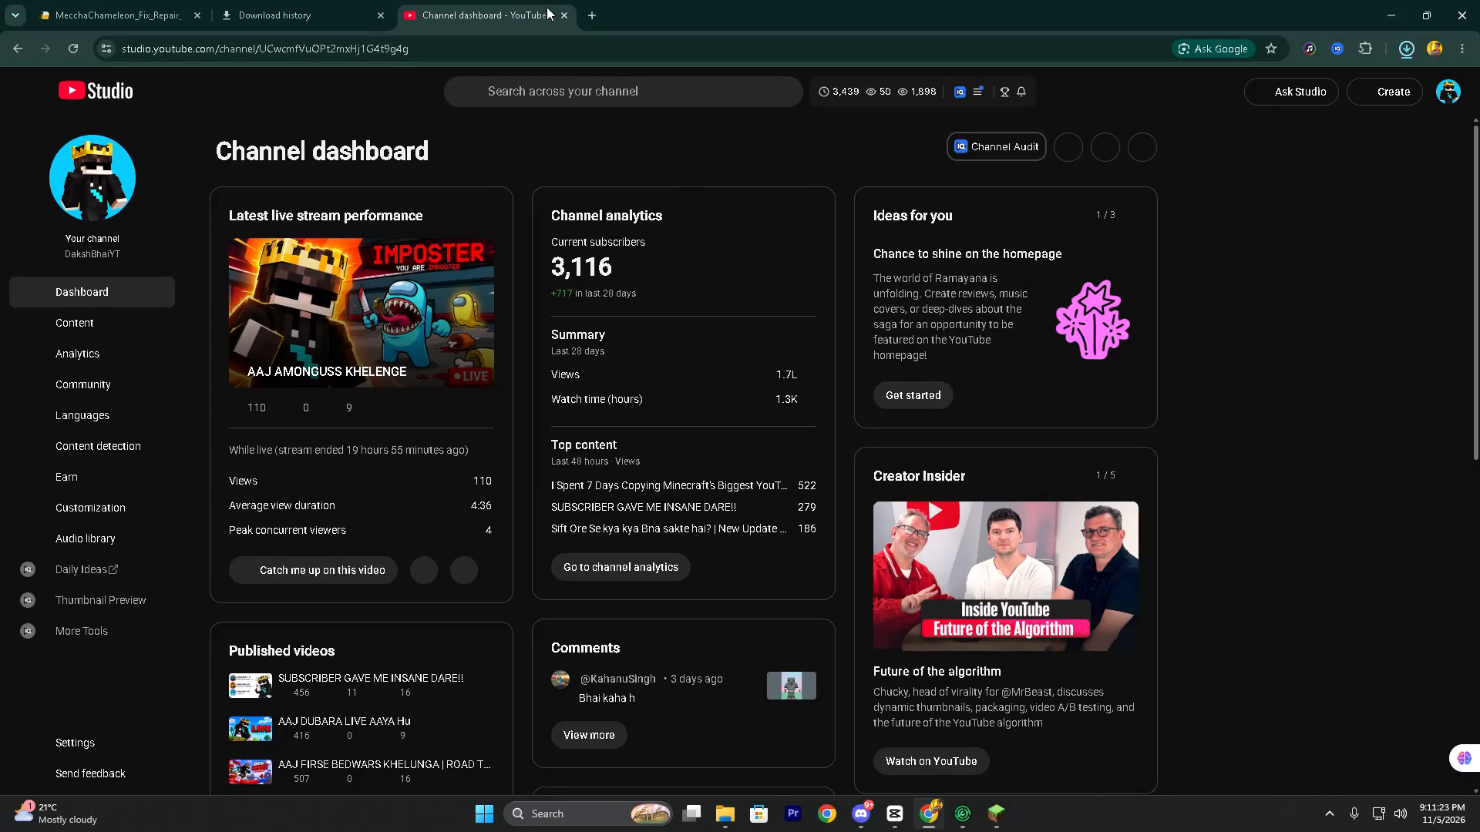
Return to the browser's download history to check the progress of the MECCHA.CHAMELEON download.
right_click(518, 12)
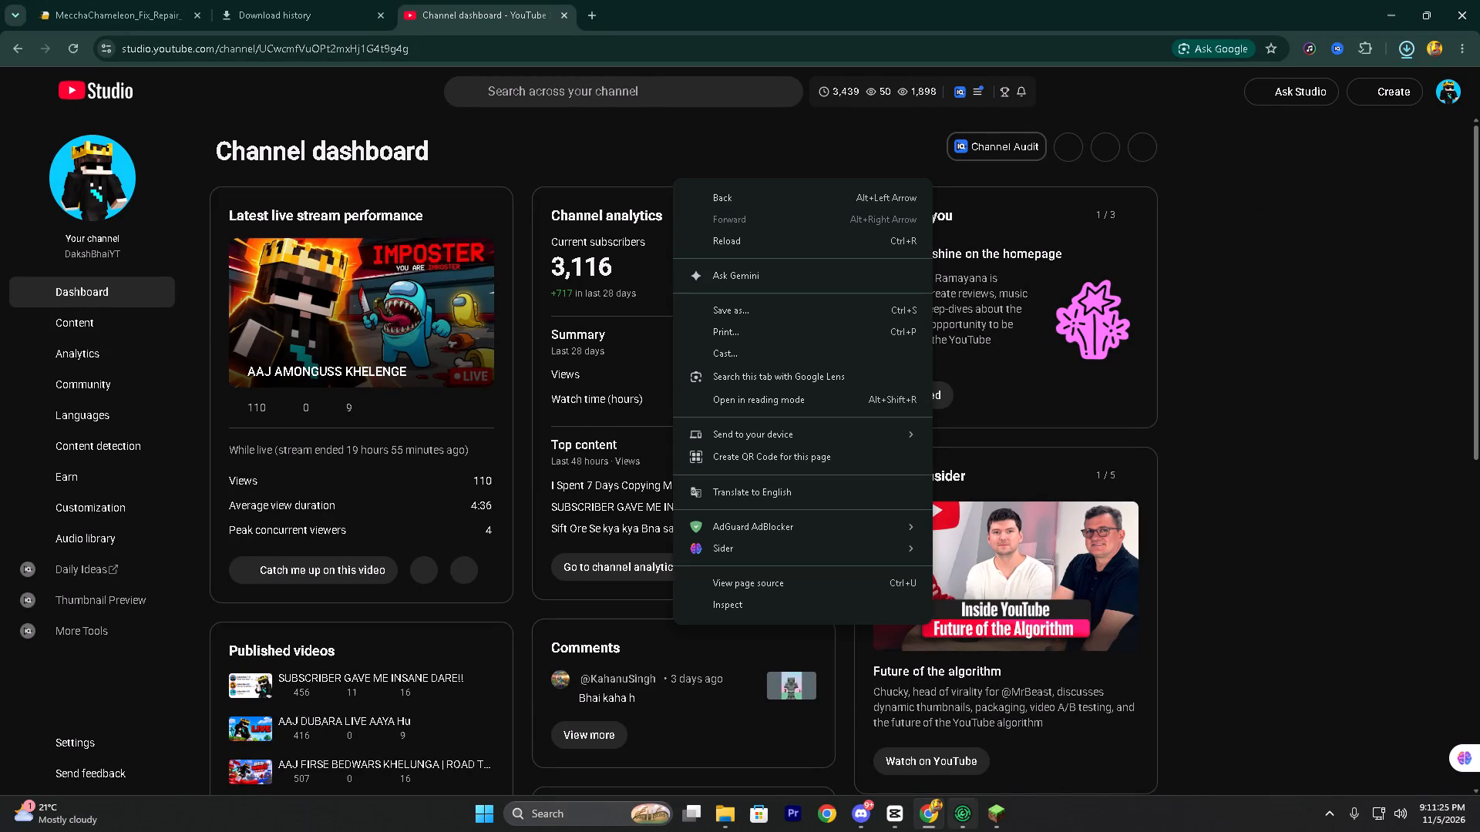
left_click(242, 15)
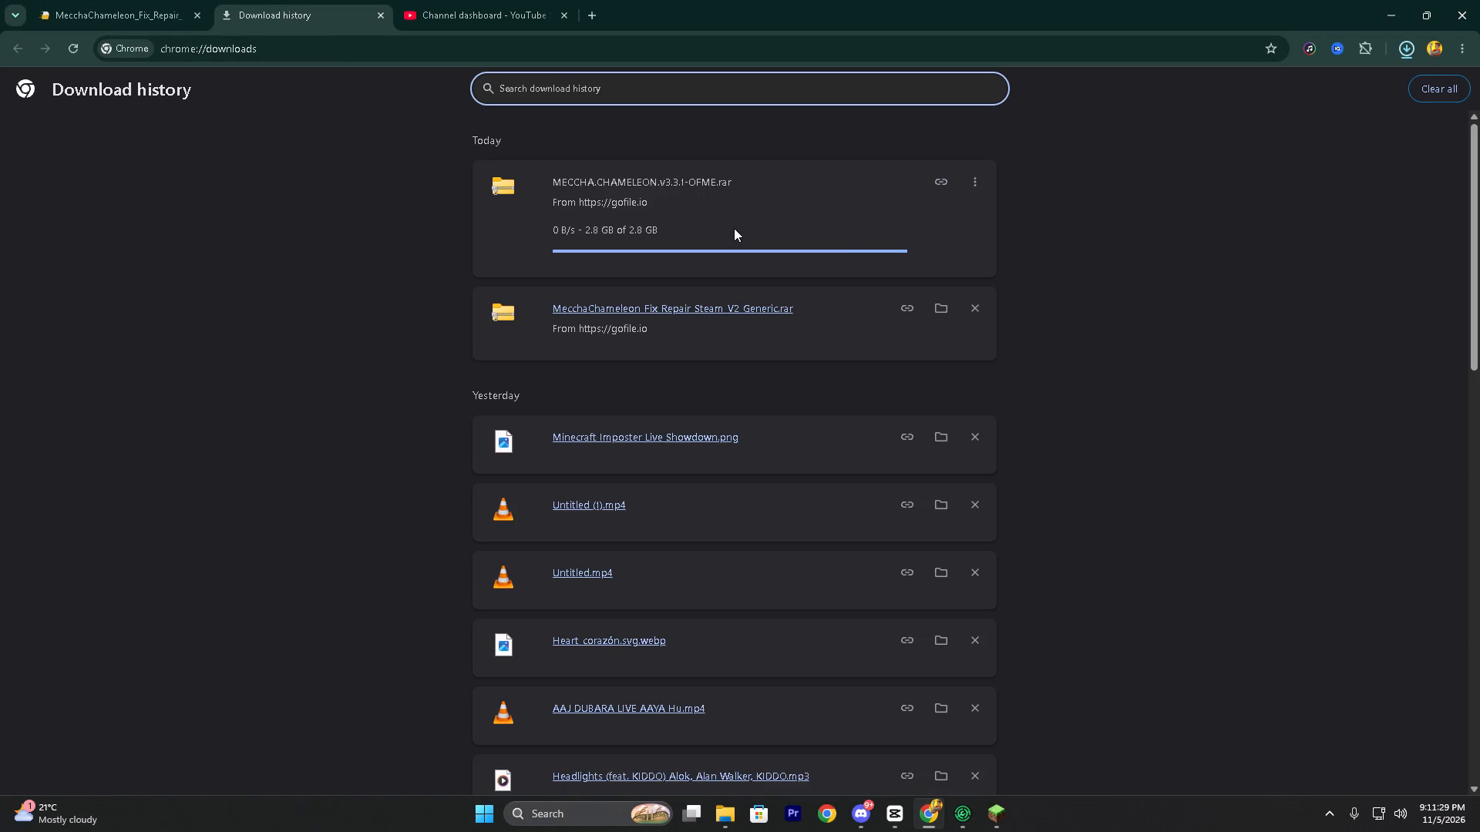
Switch to Minecraft, maximize its window and launch the singleplayer world Techno Gamerz 20M SW.
left_click(994, 821)
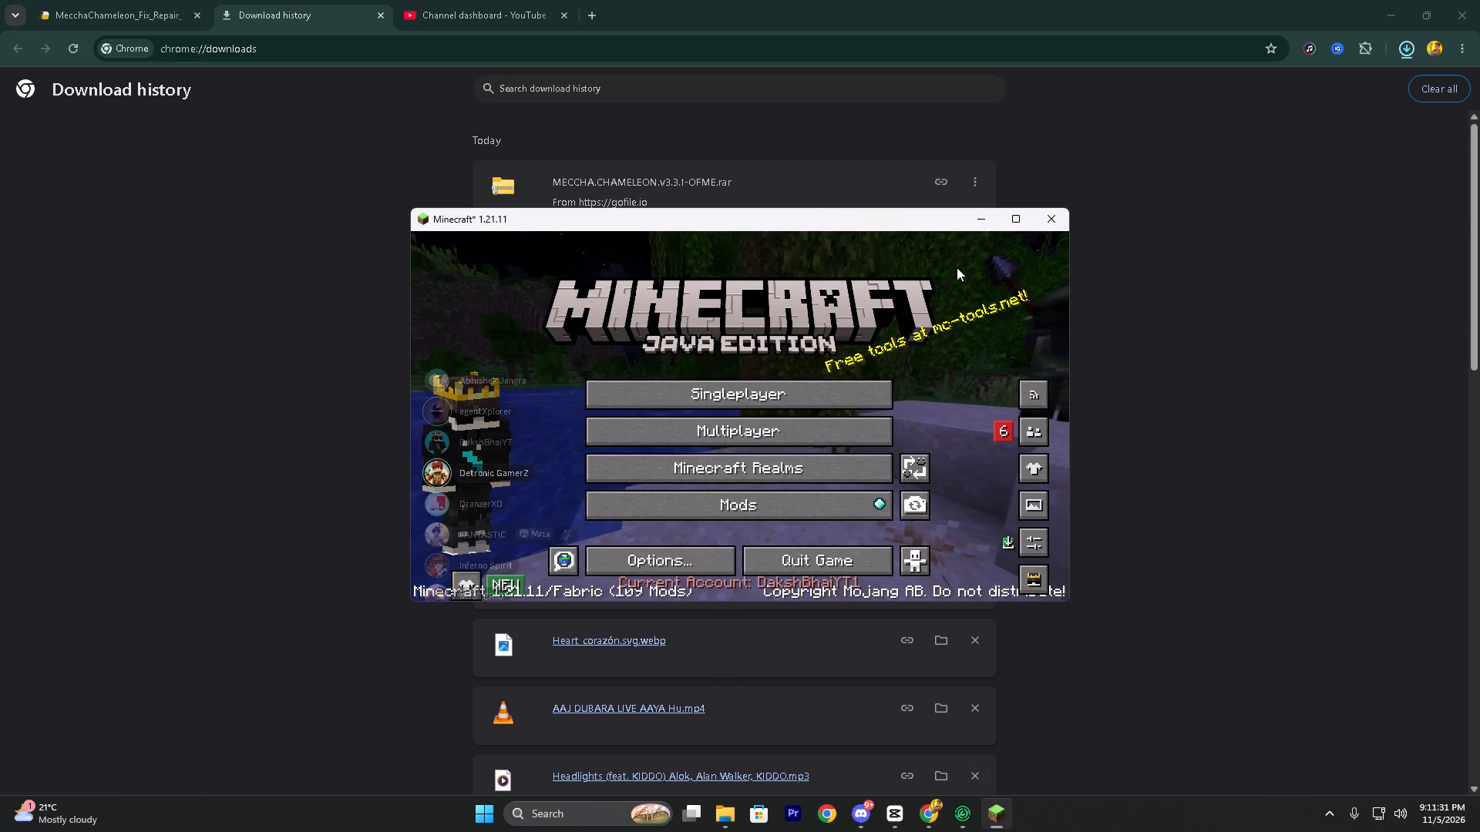
left_click(1017, 214)
left_click(853, 299)
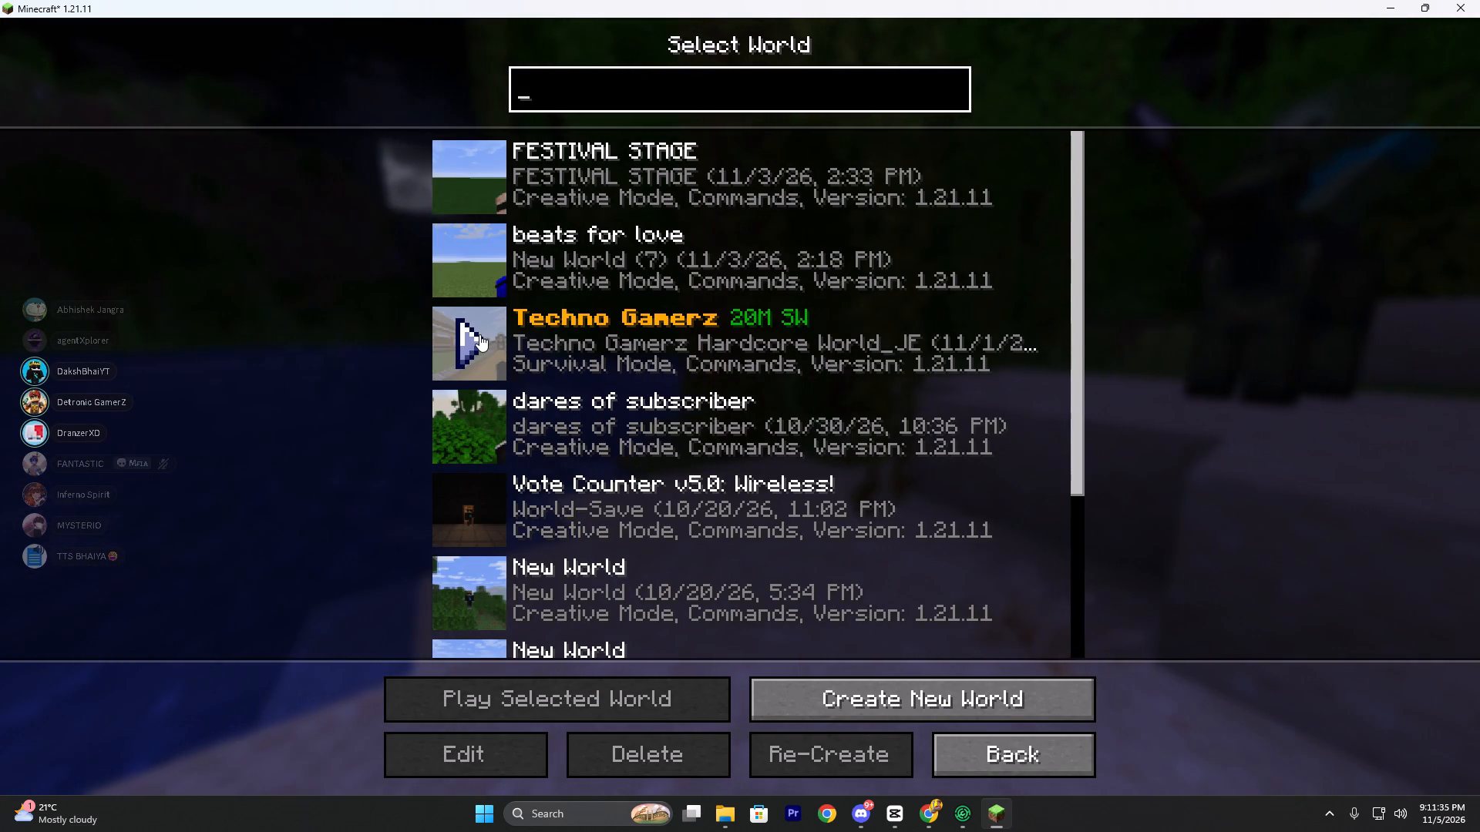
left_click(479, 334)
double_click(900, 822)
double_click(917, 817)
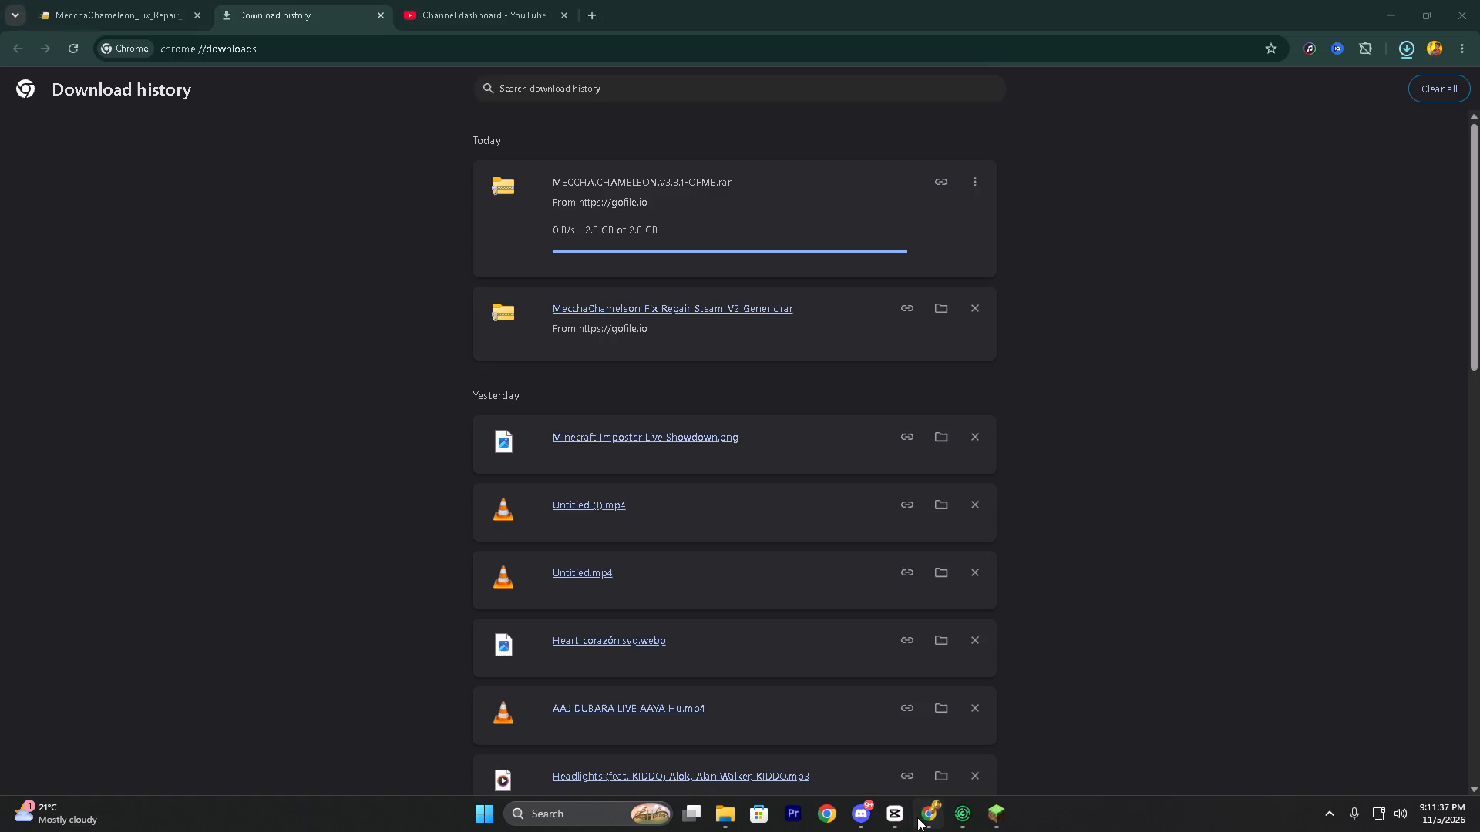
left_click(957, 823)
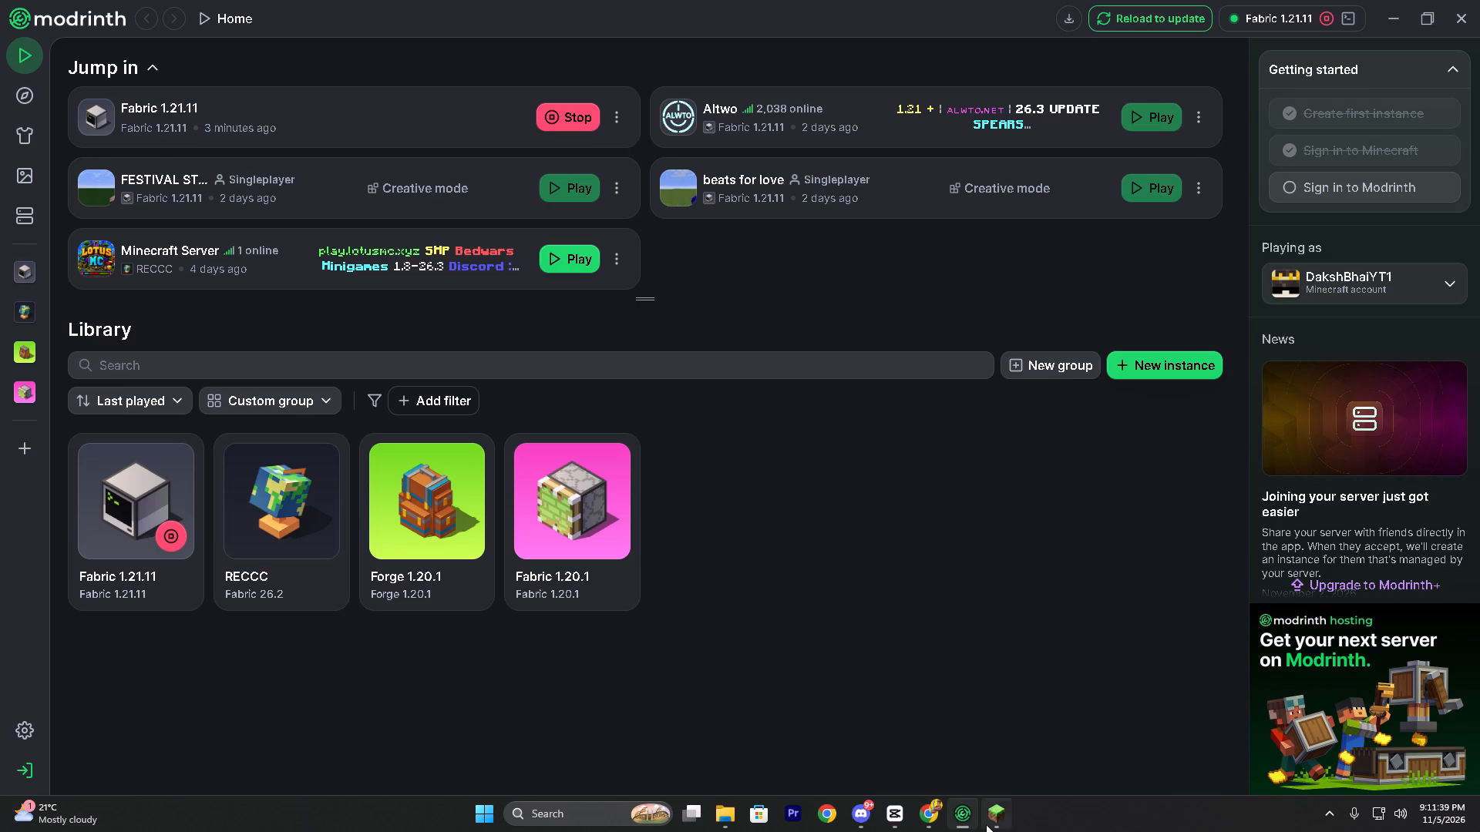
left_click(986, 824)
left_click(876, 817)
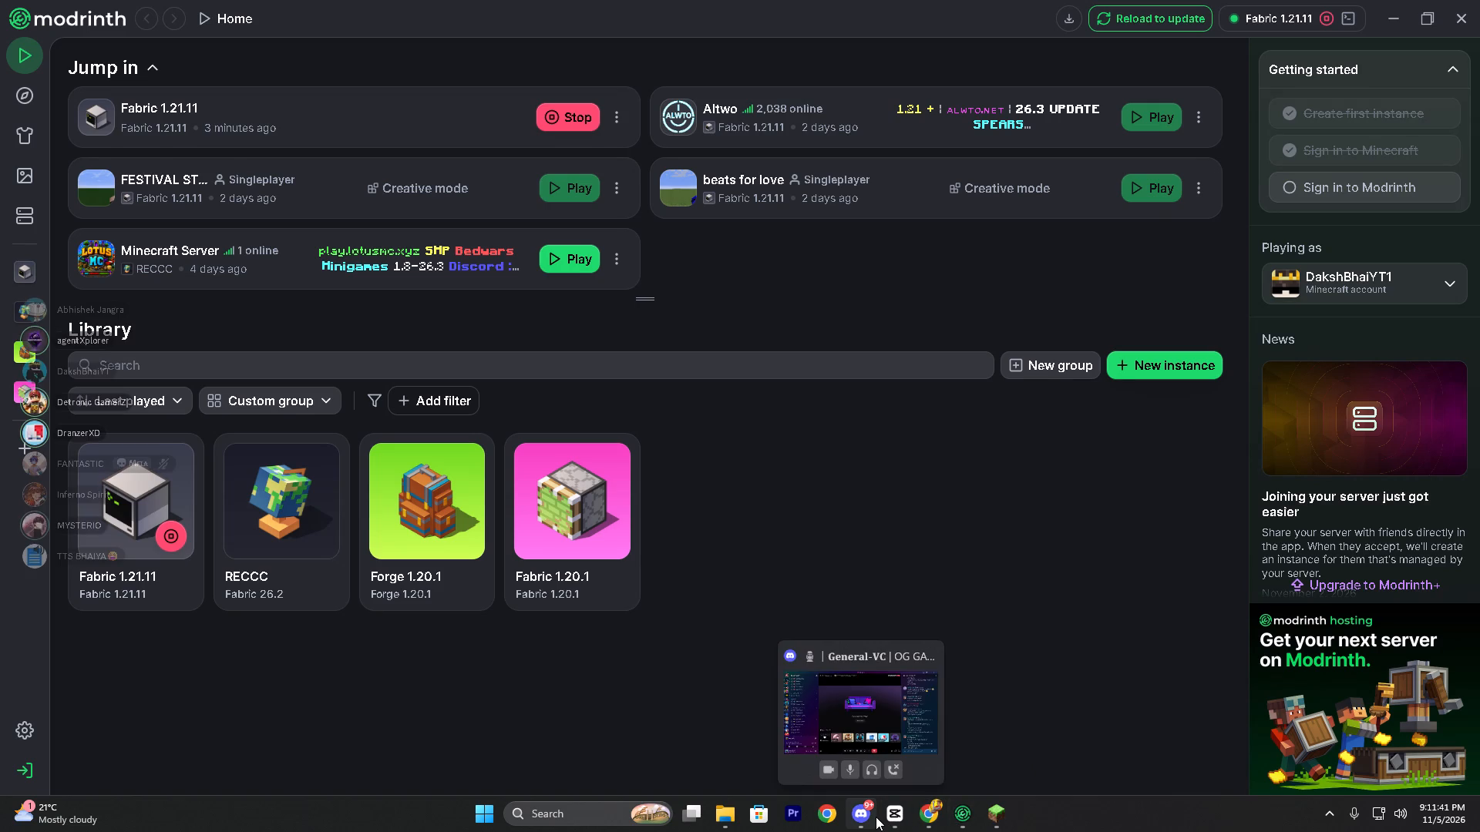
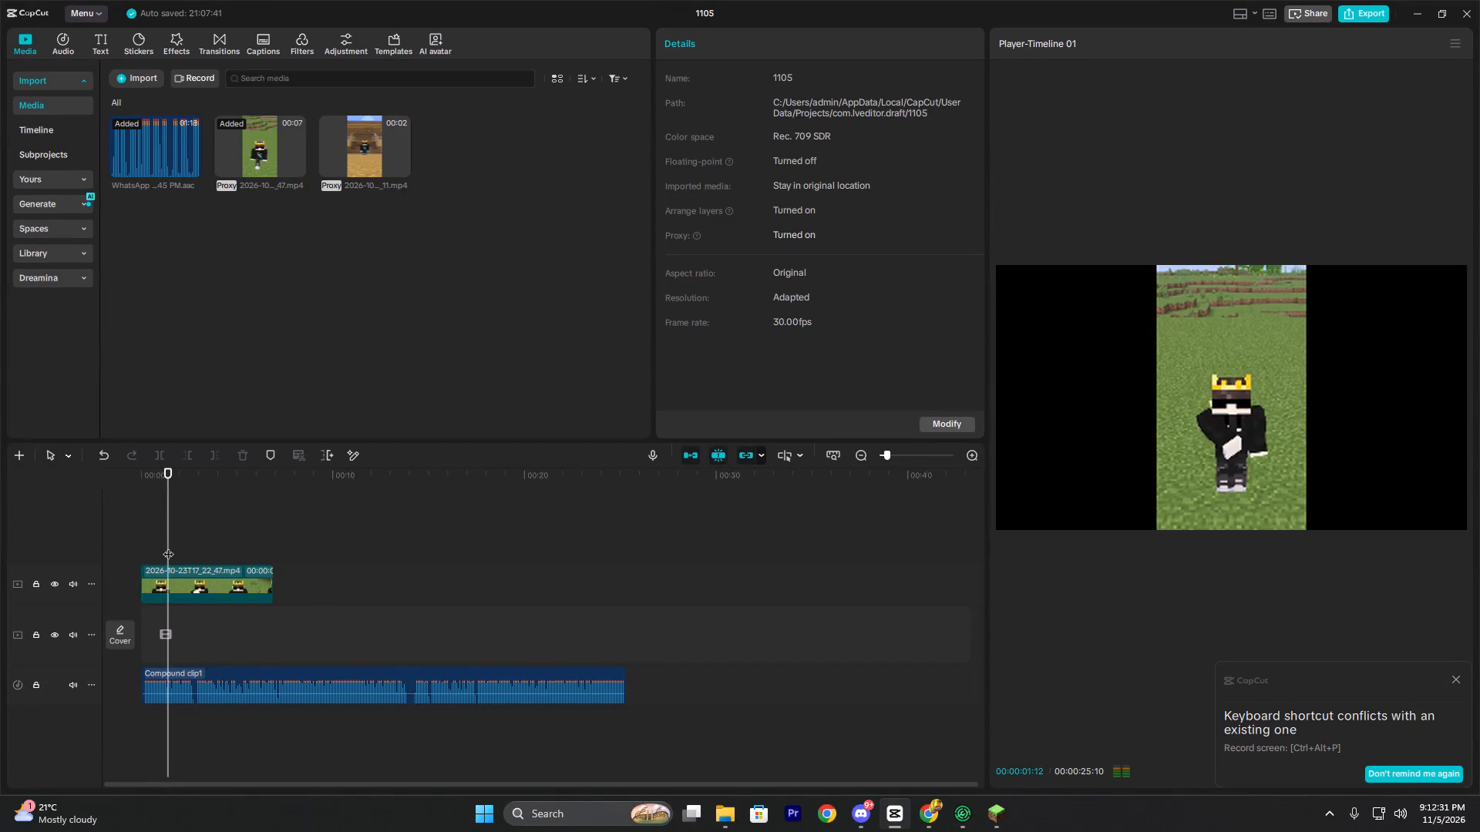
Play the CapCut timeline past the end of the first Minecraft clip to review the voiceover against it.
left_click(200, 547)
key("space")
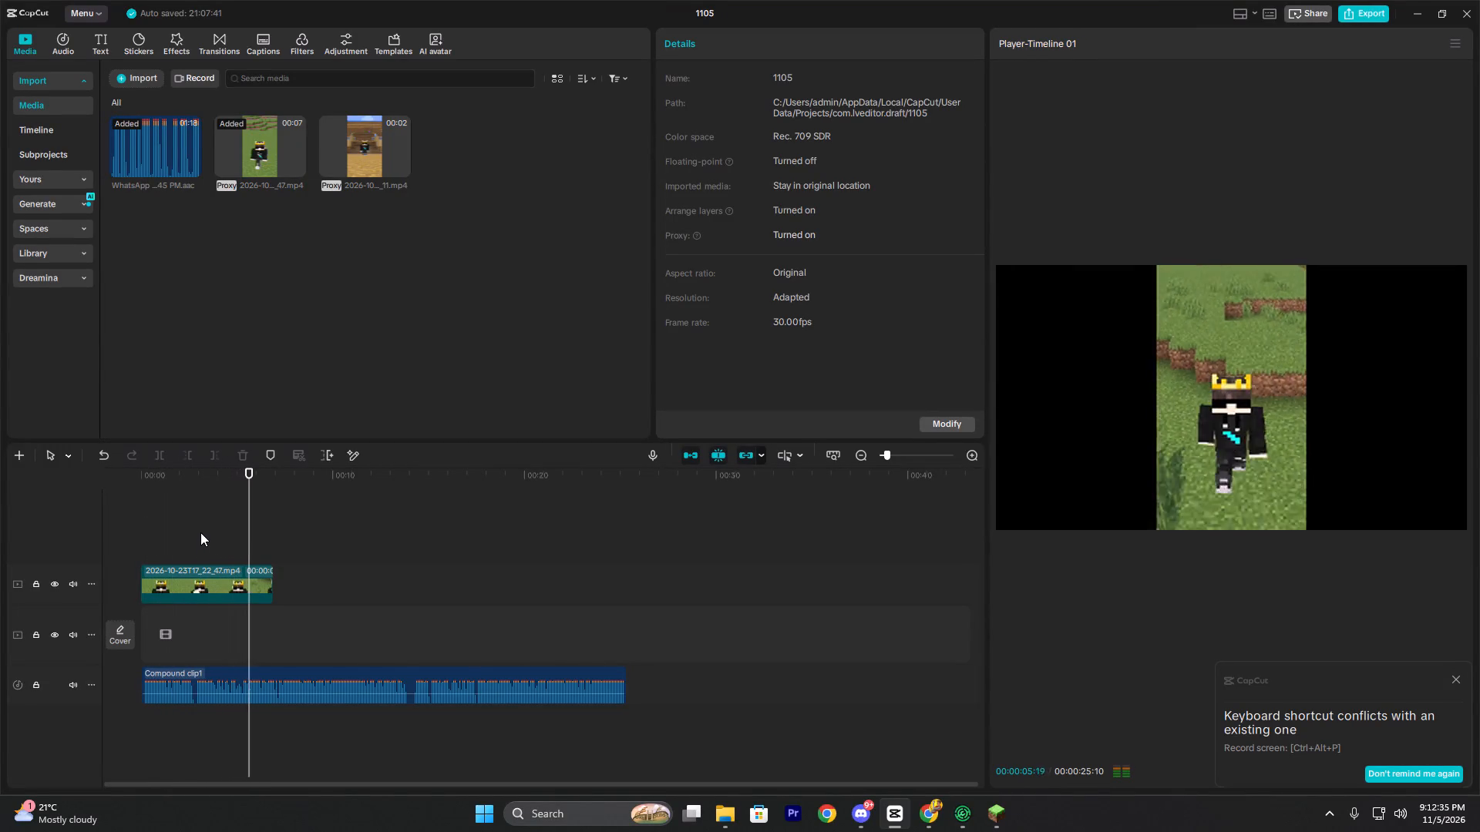
key("space")
Switch to Minecraft, resume the game and walk the character up to the Humanoid crowd in third-person back view.
left_click(987, 812)
key("Escape")
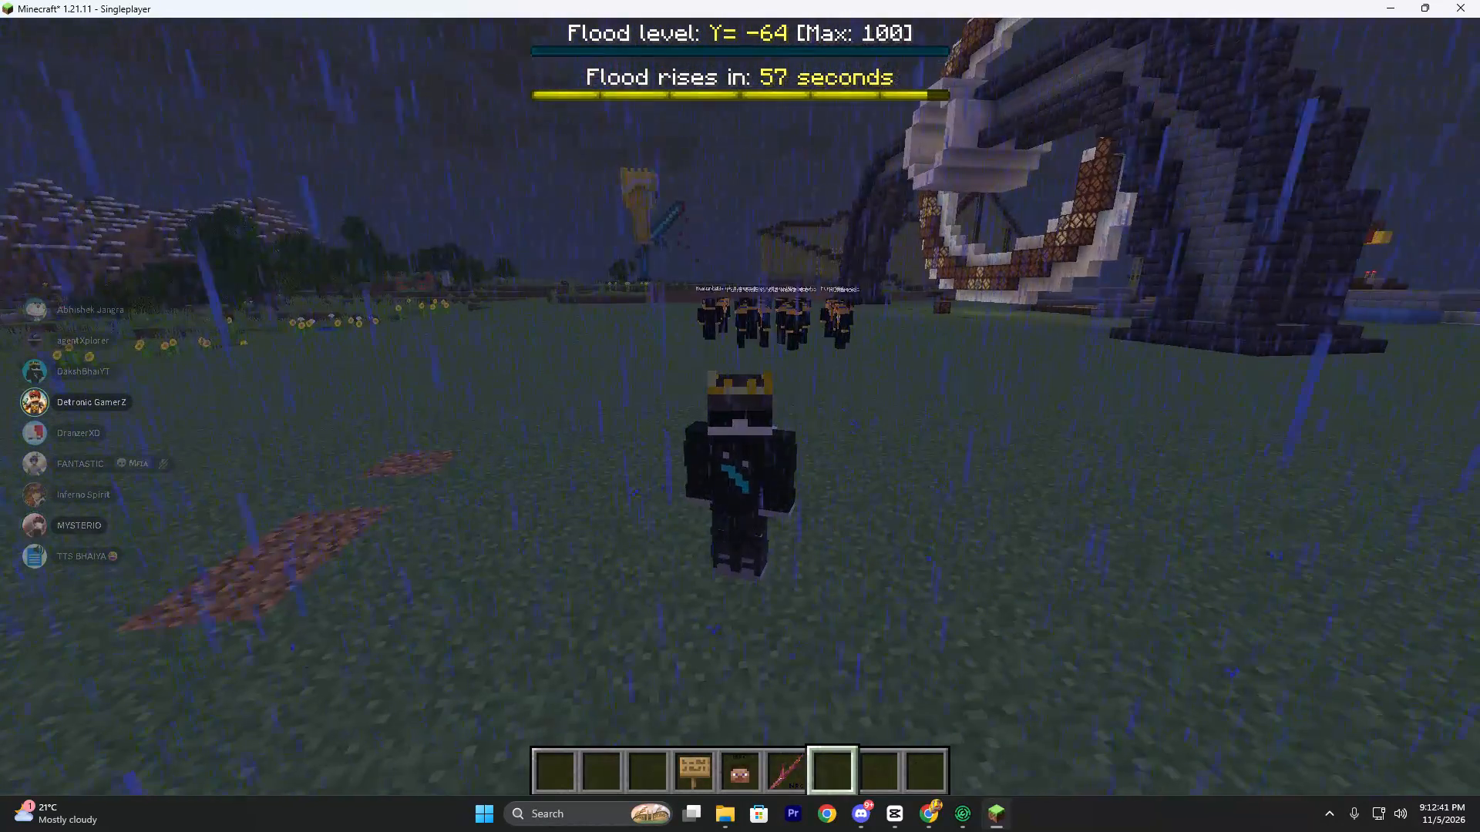
key("s")
key("ctrl+space")
key("F5")
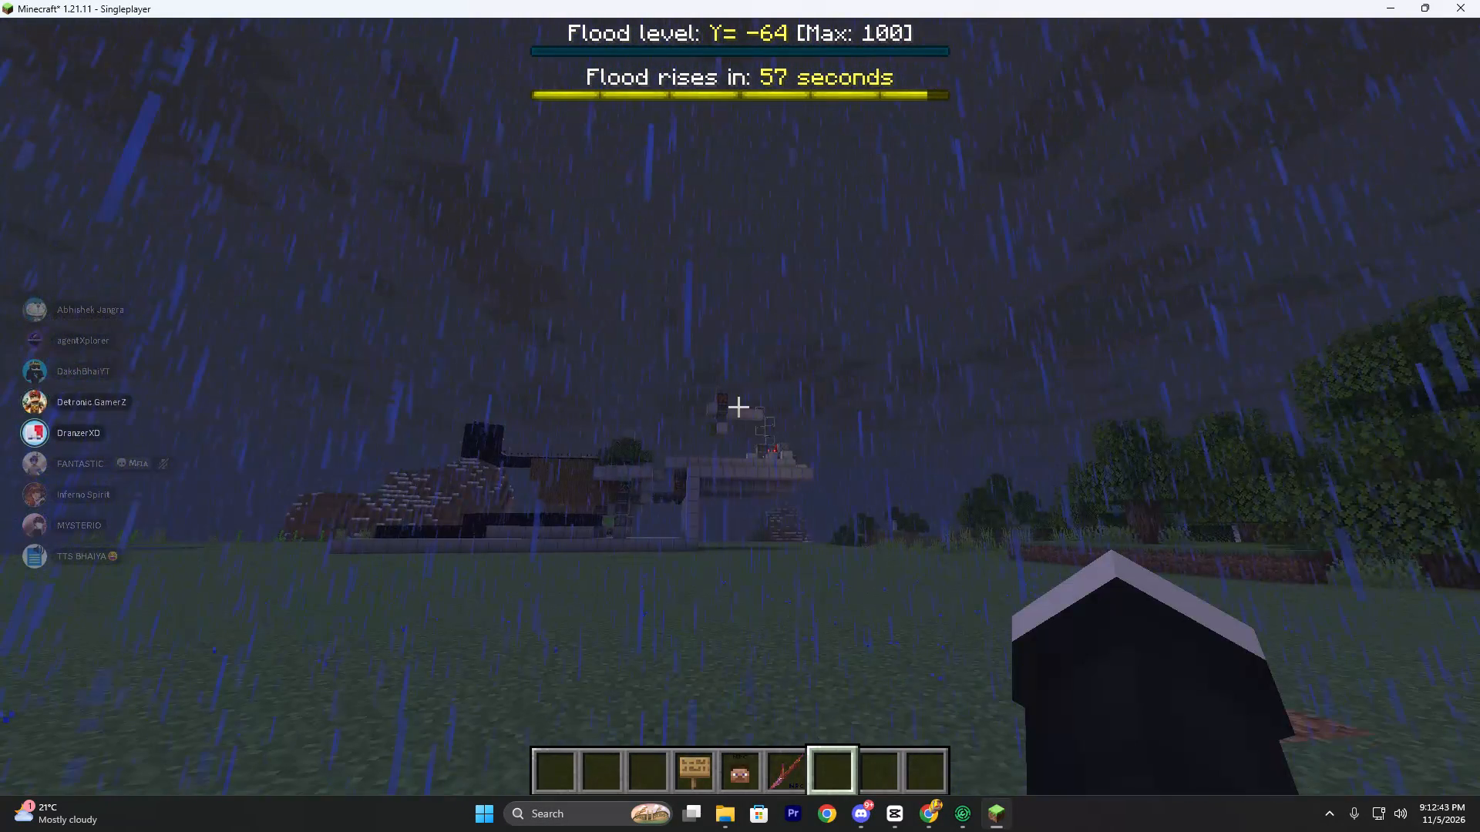
key("w")
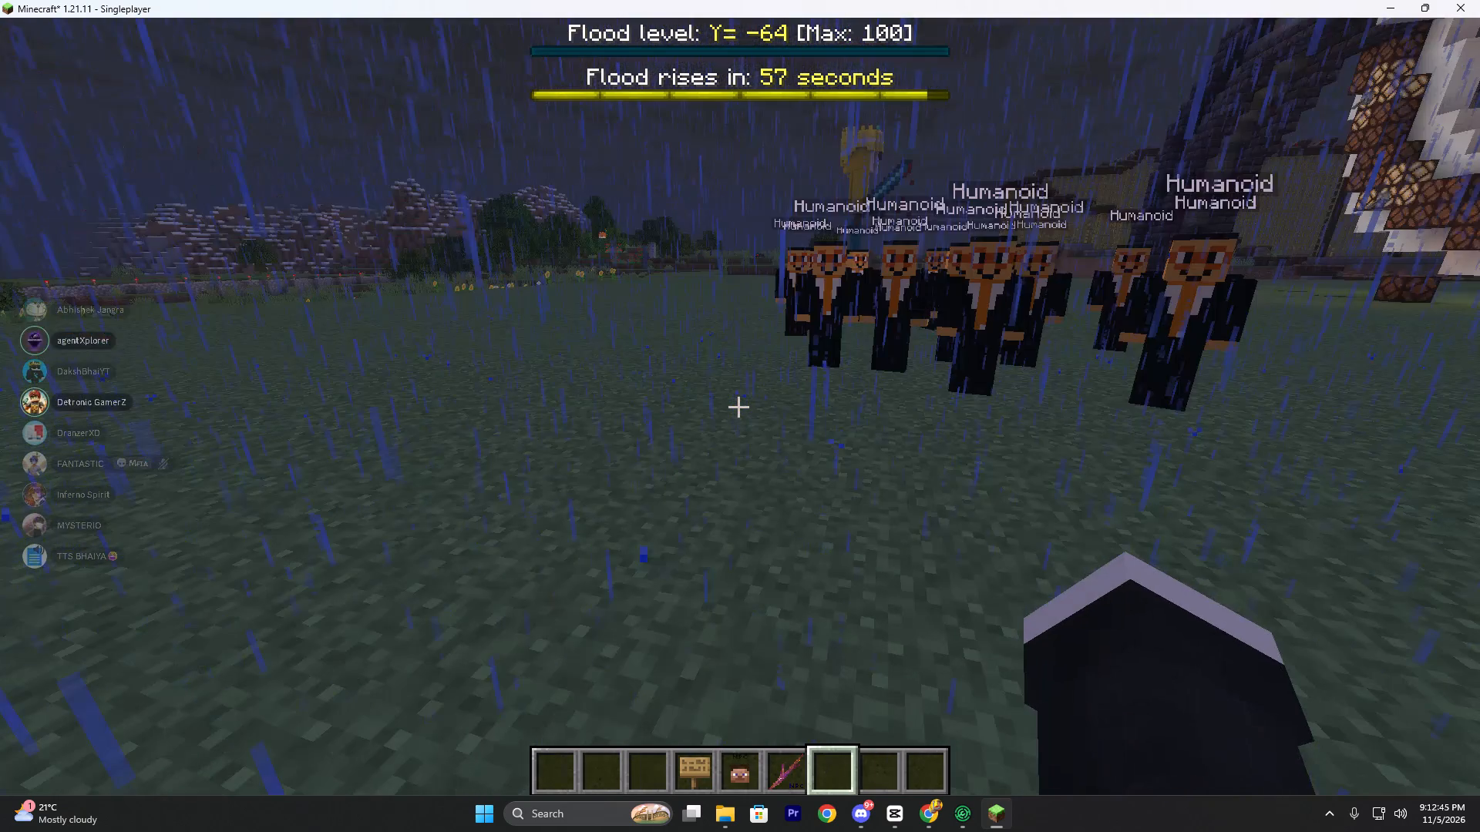
key("F5")
key("F5")
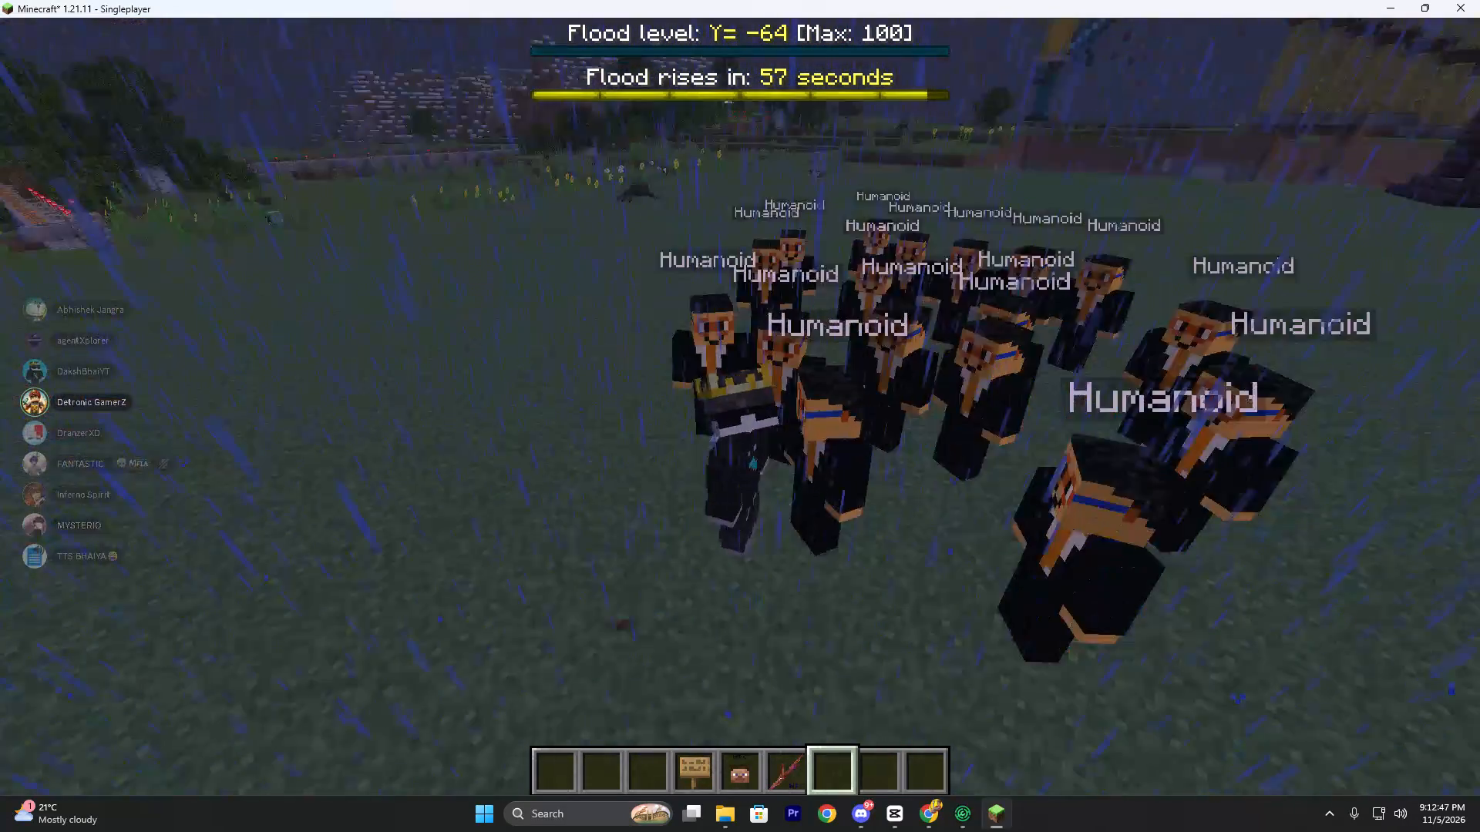
Position the character at the front of the Humanoid crowd, jumping in place and adjusting the distance to frame the shot.
key("space")
key("space")
key("space")
key("space")
key("space")
key("space")
key("space")
key("space")
key("space")
key("space")
key("space")
key("space")
key("space")
key("space")
key("space")
key("space")
key("space")
key("space")
key("space")
key("space")
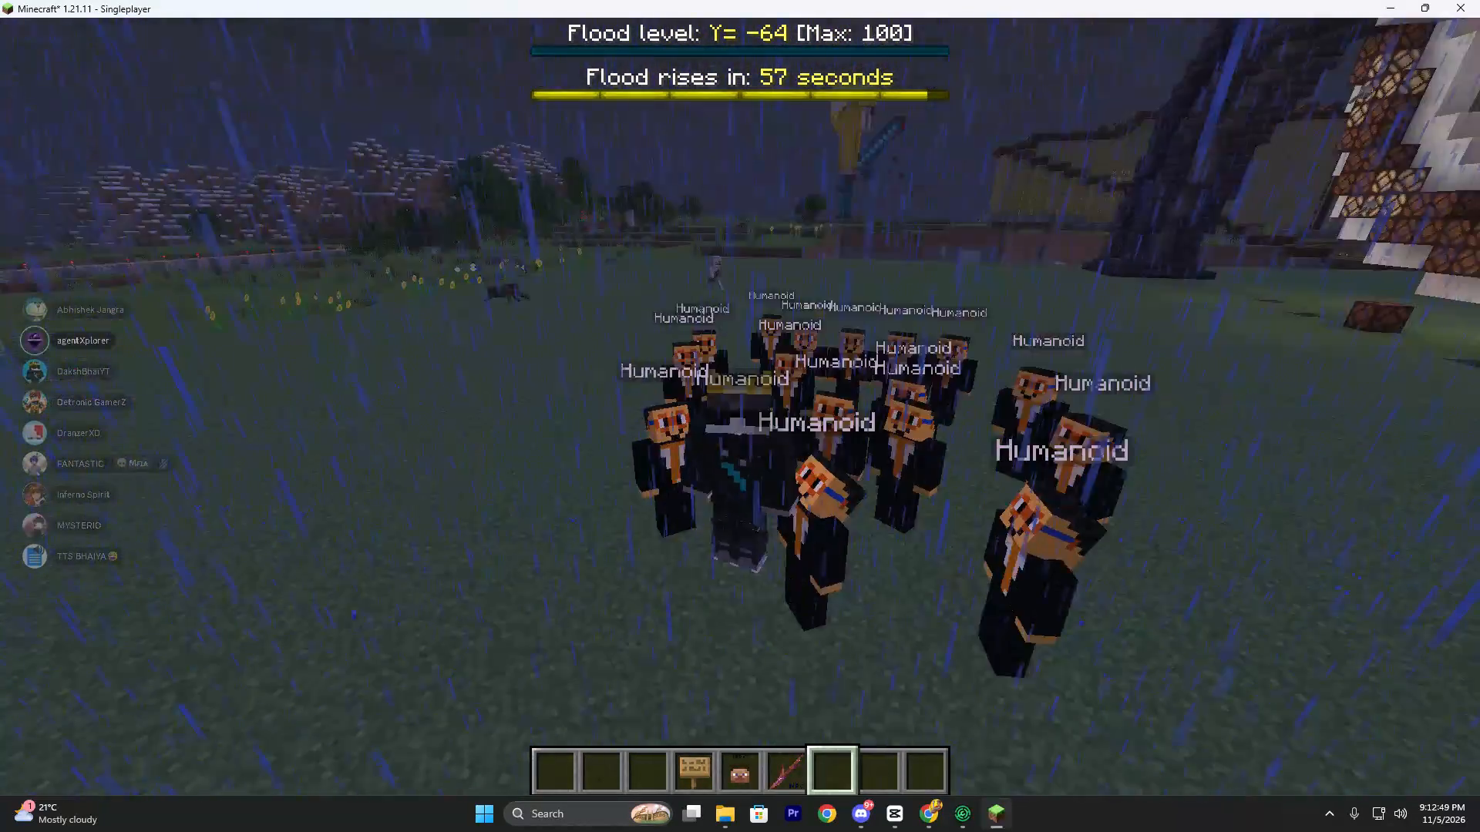
key("w")
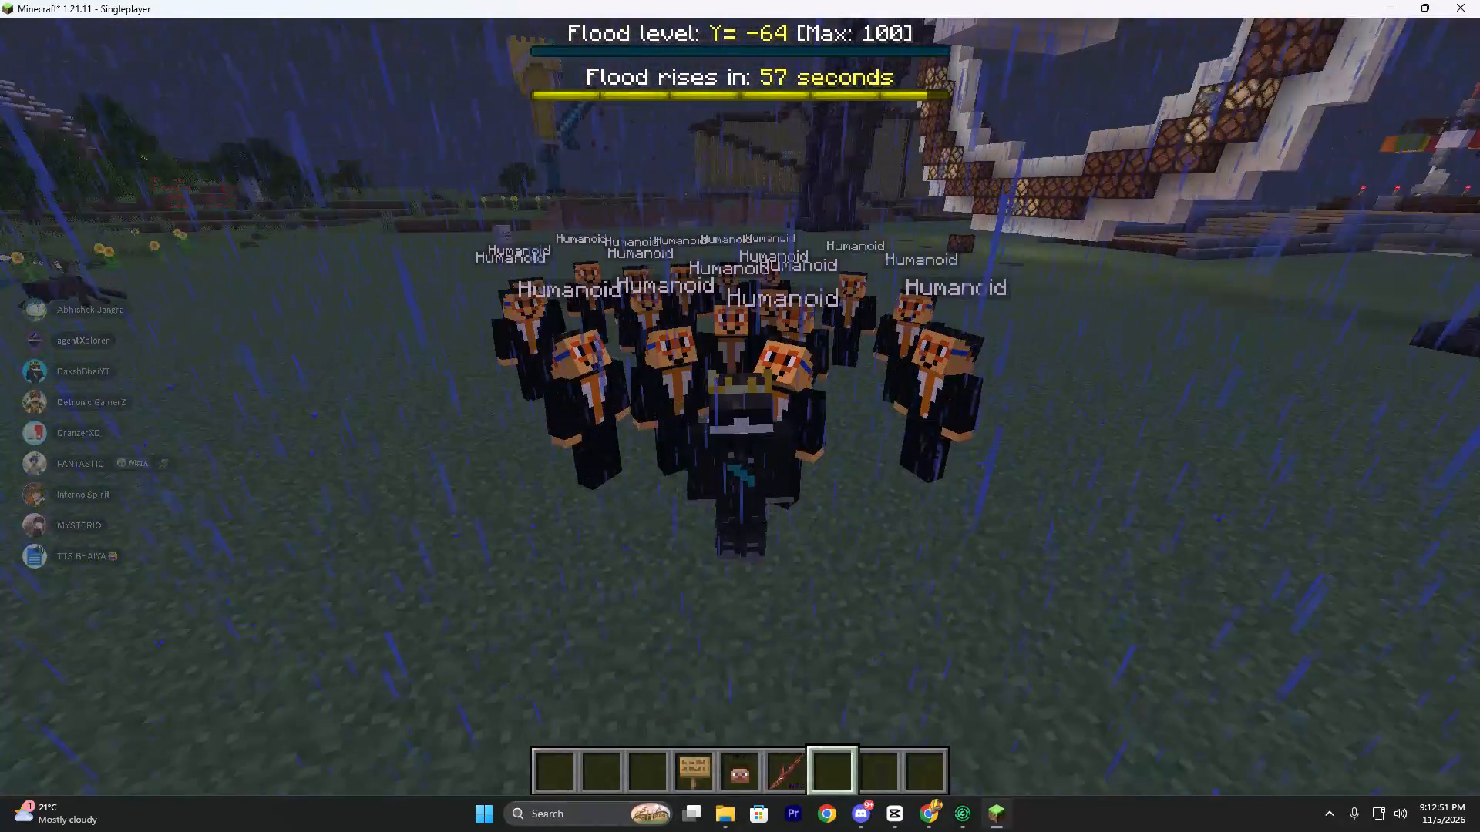
key("w")
key("s")
key("space")
key("space")
key("space")
key("space")
key("space")
key("space")
key("space")
key("space")
key("space")
key("space")
key("space")
key("space")
key("space")
key("space")
key("space")
key("space")
key("space")
key("space")
key("space")
key("space")
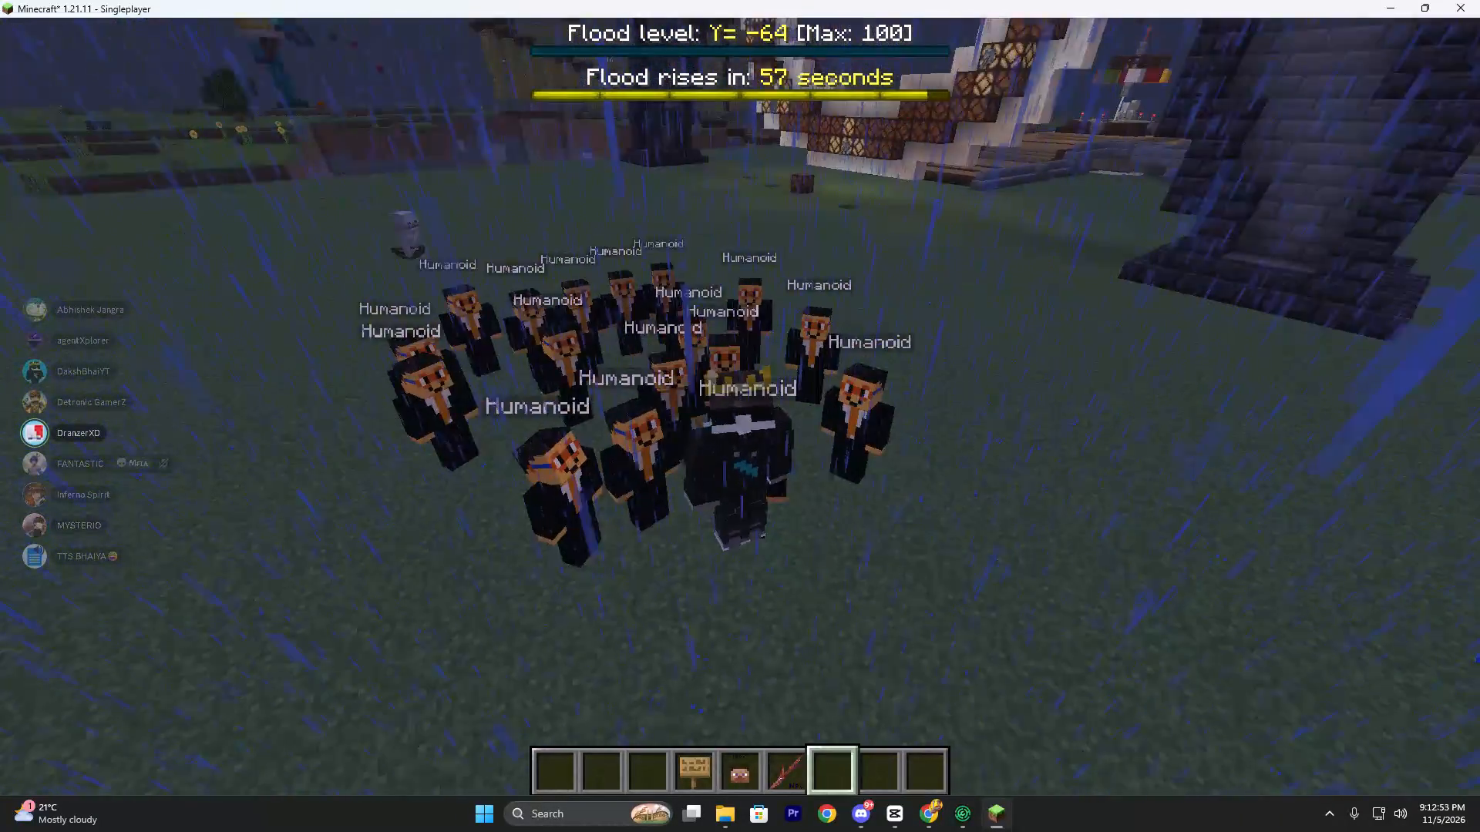
Start a Flashback recording and capture the character jumping and swinging an arm in front of the Humanoids.
key("Escape")
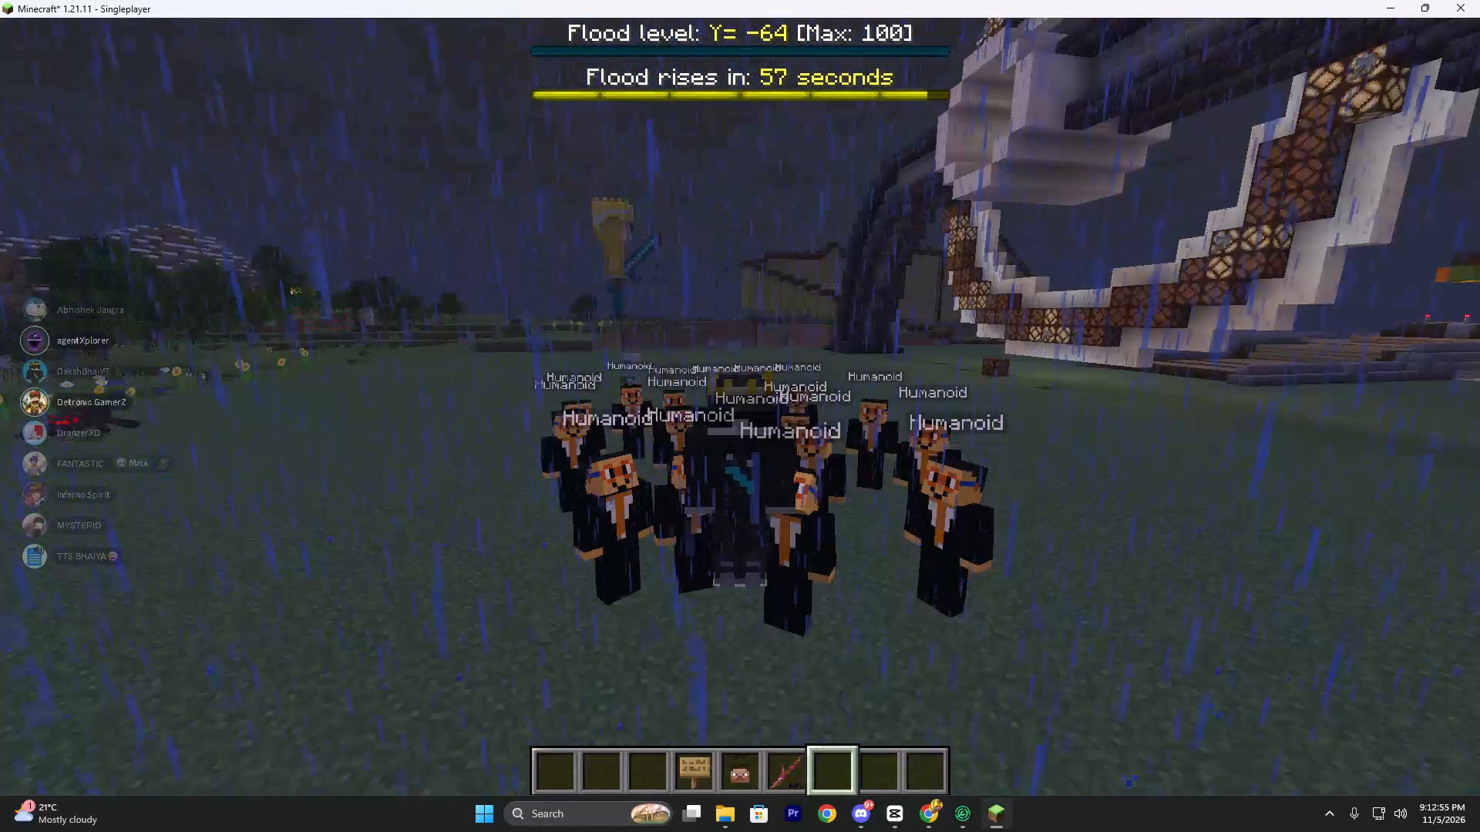
left_click(1025, 323)
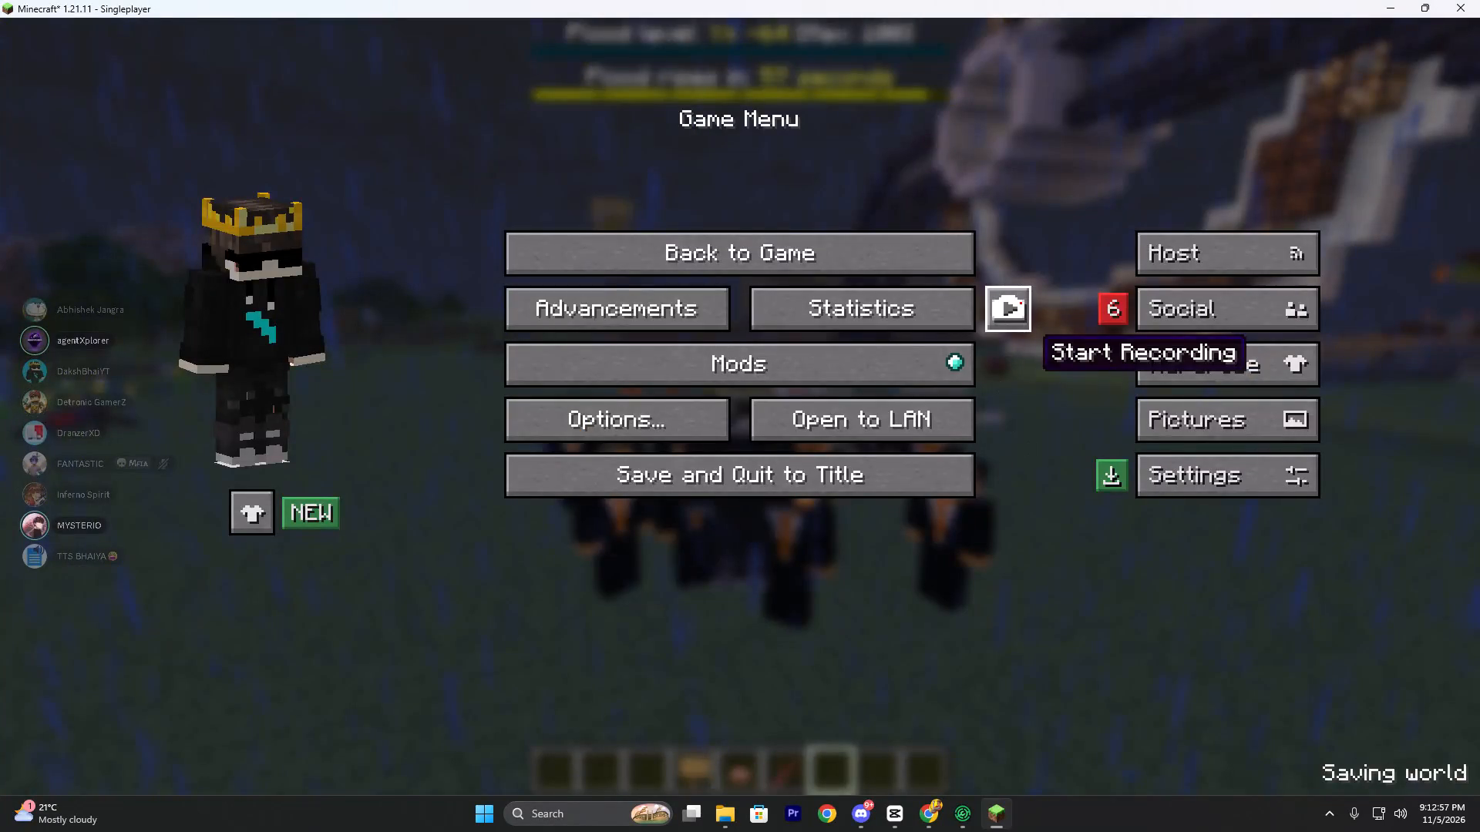
key("space")
key("space")
key("space")
key("space")
key("space")
key("space")
key("space")
key("space")
key("space")
key("space")
key("space")
key("space")
key("space")
key("space")
key("space")
key("space")
key("space")
key("space")
key("space")
key("space")
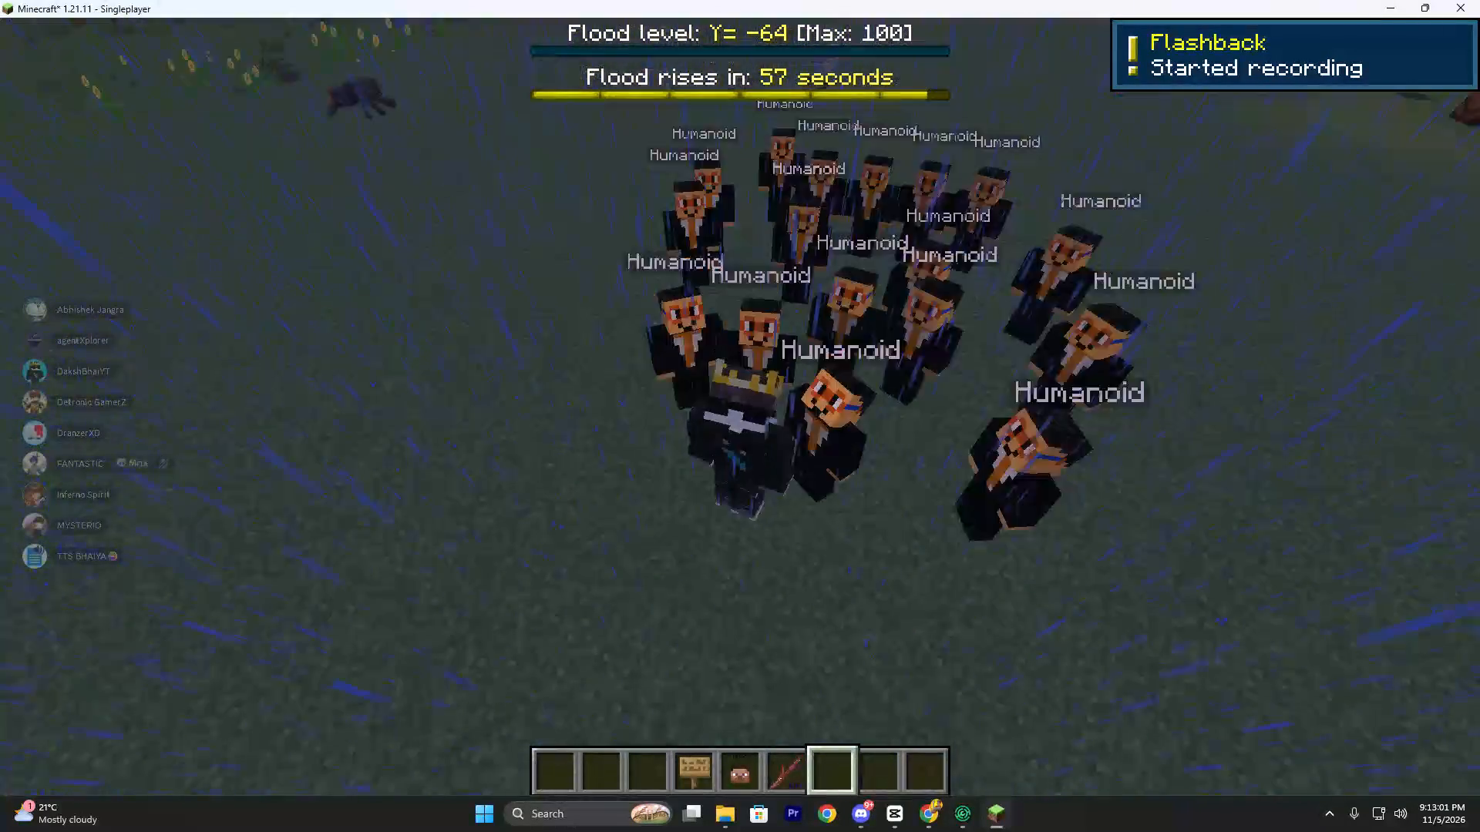
left_click_drag(731, 408, 744, 411)
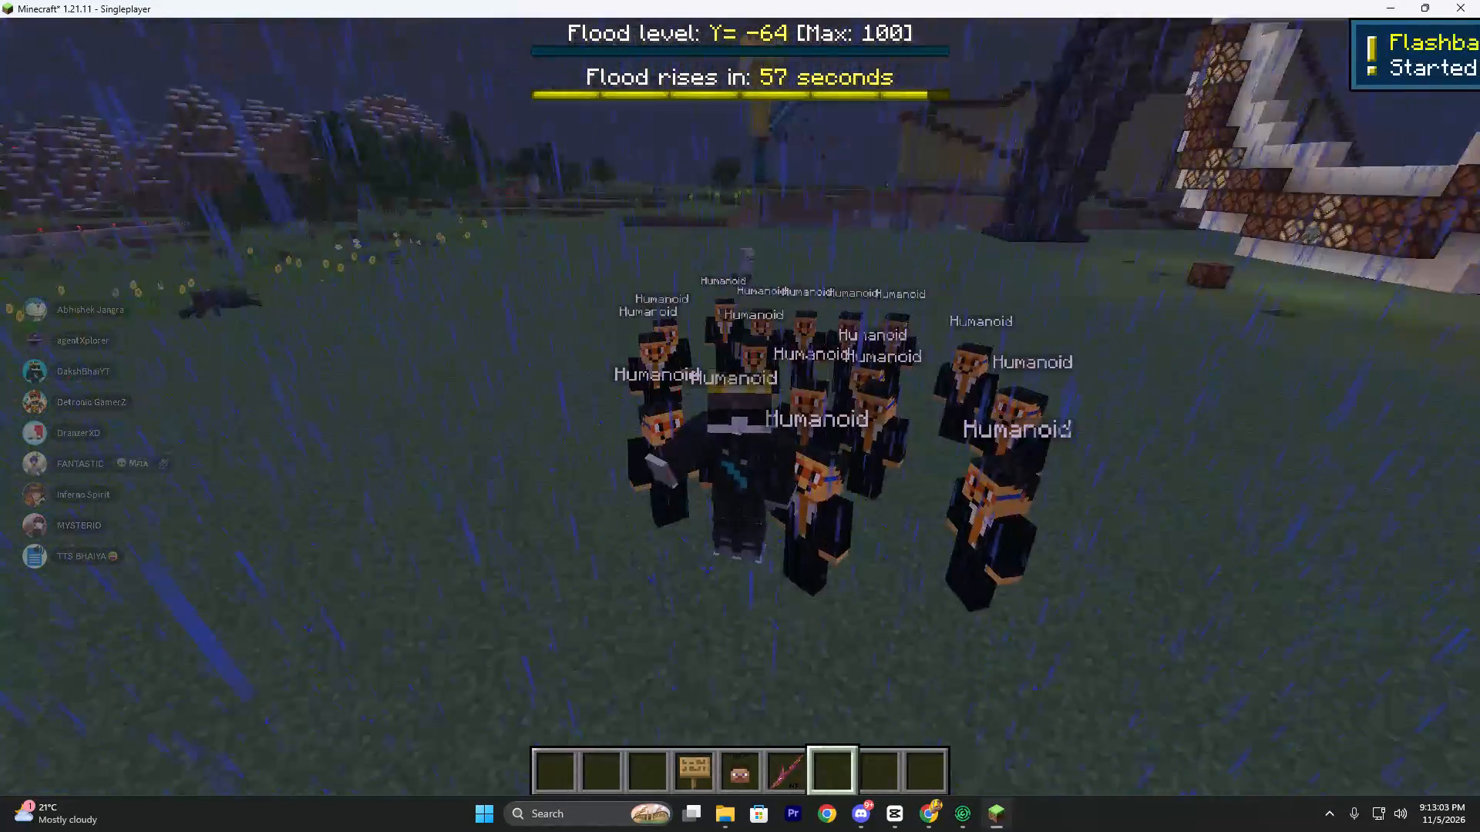
left_click_drag(744, 411, 748, 407)
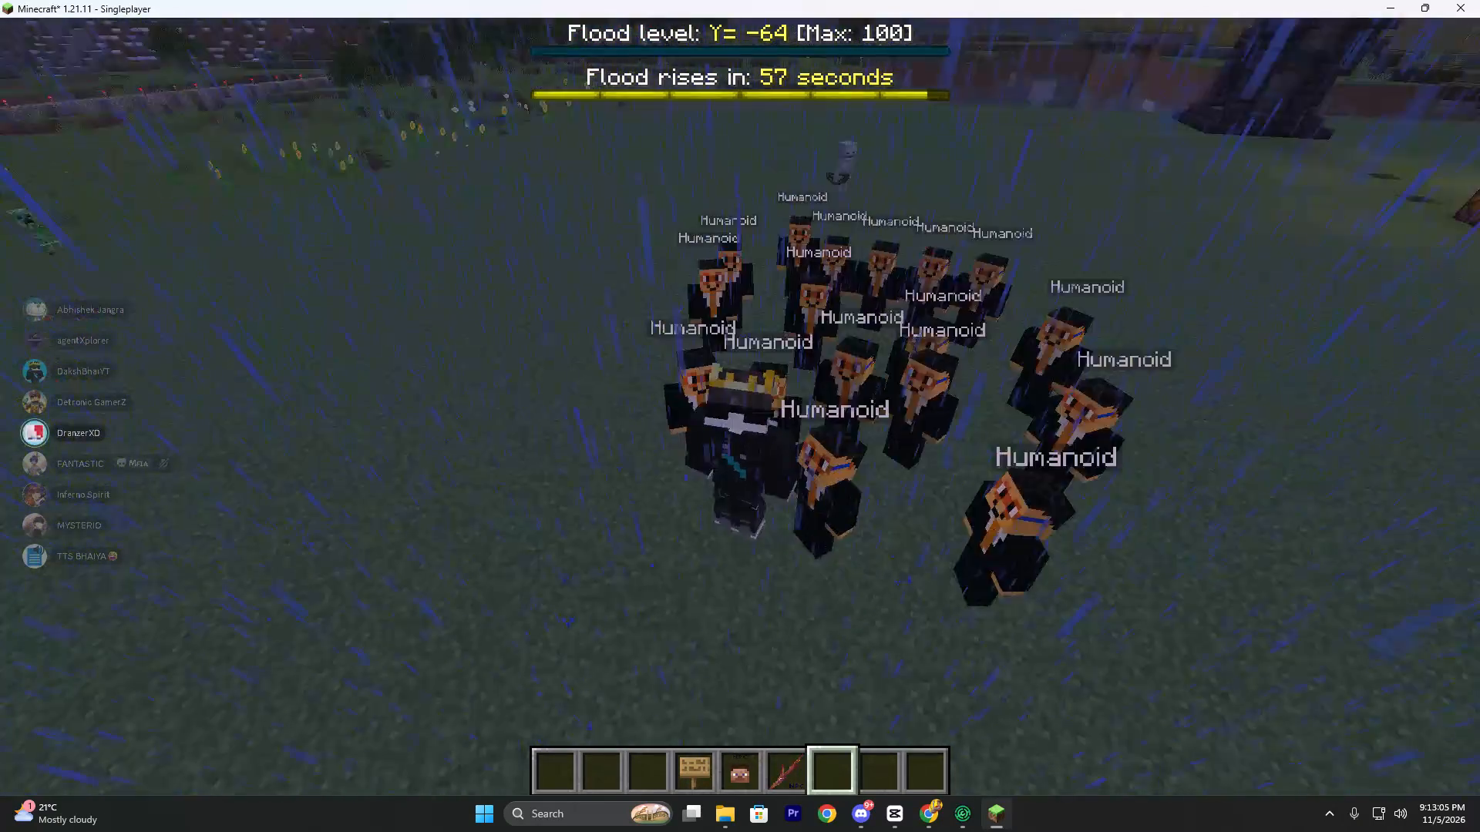
Finish the Flashback recording of the Humanoid scene.
key("Escape")
left_click(1016, 301)
left_click(569, 533)
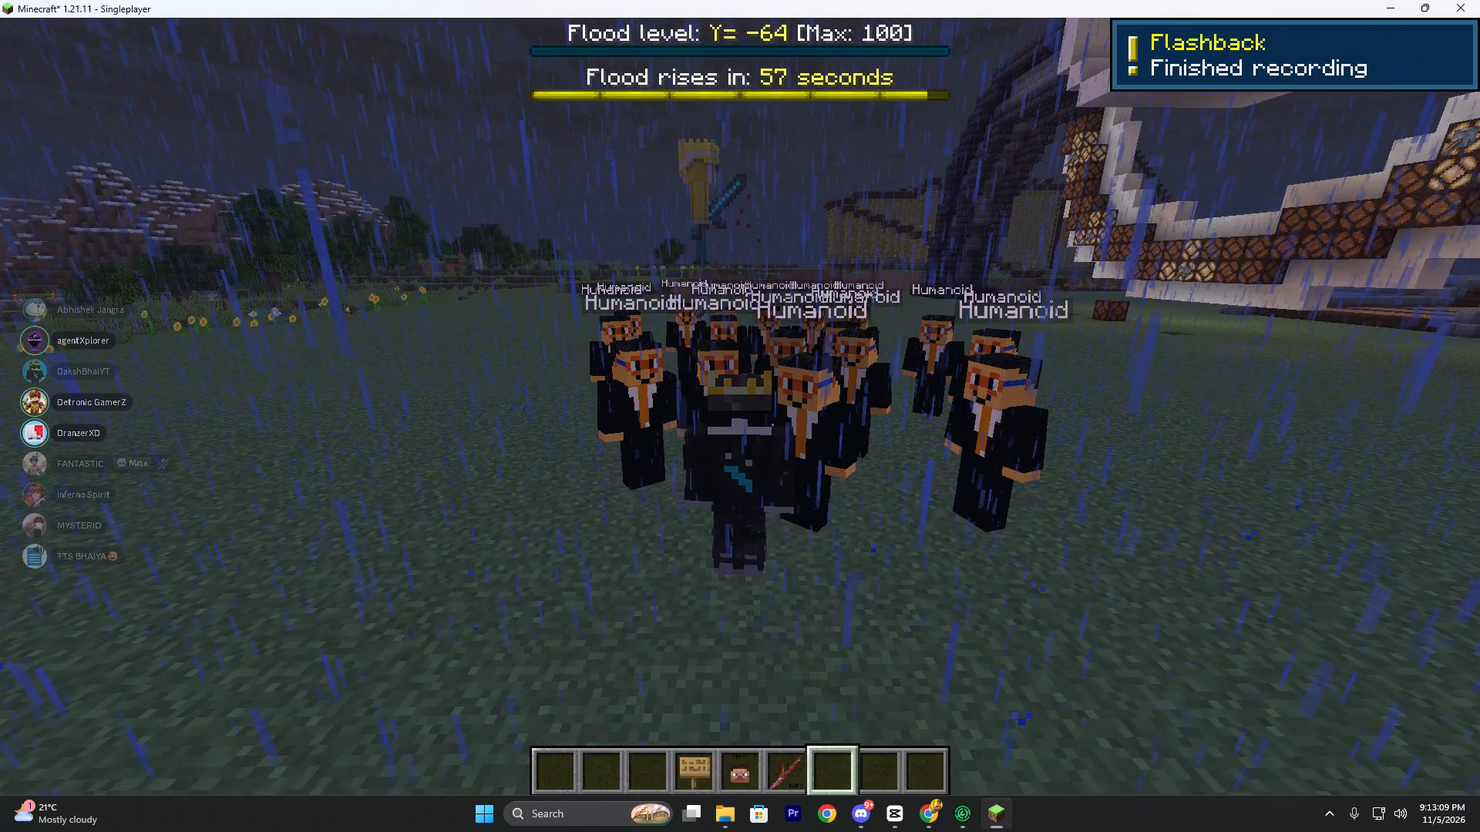
Save the world and quit to the Minecraft title screen.
key("Escape")
double_click(746, 455)
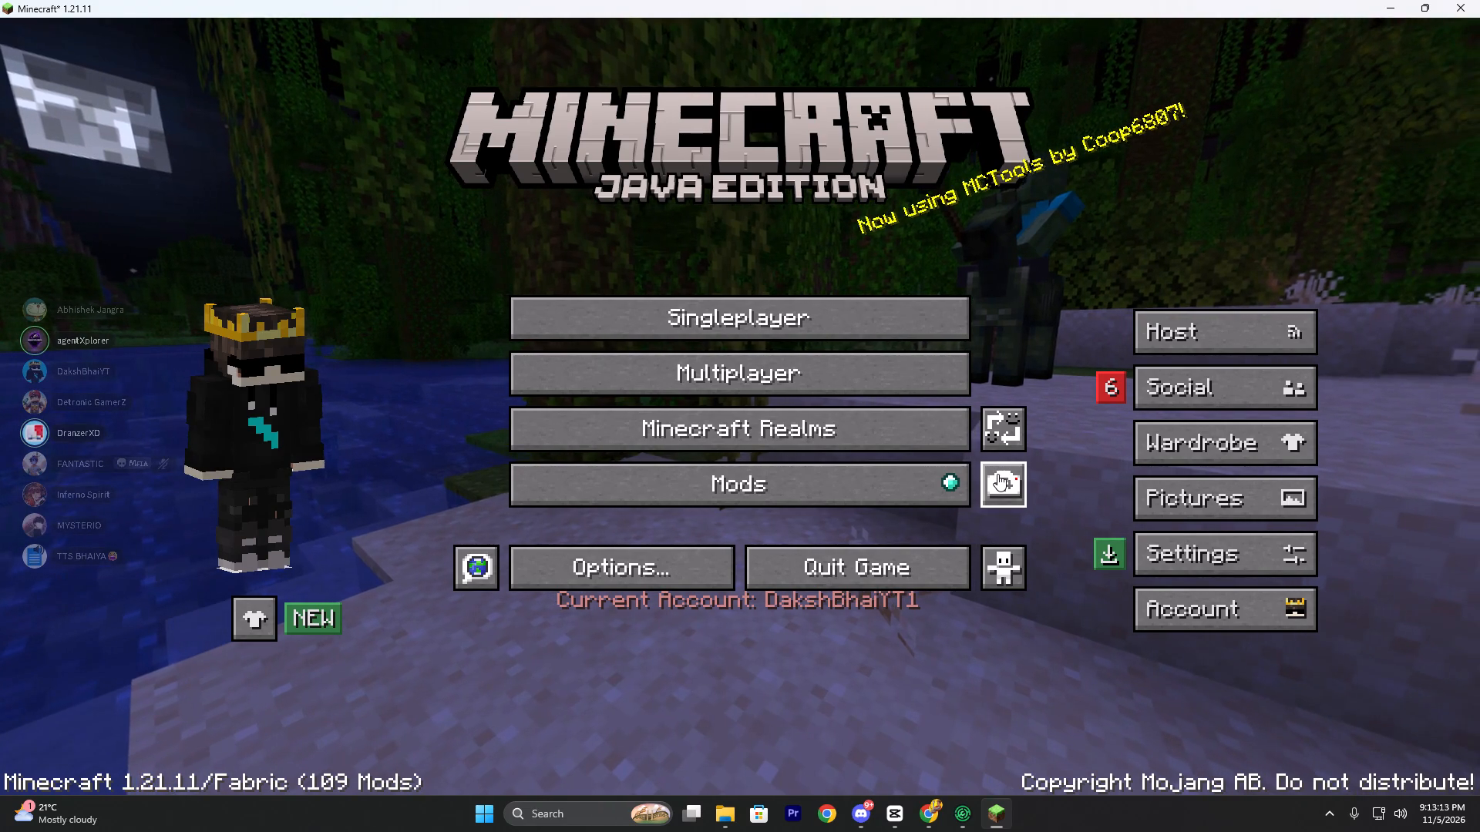
Open the Flashback replay list and pick the replay of the Humanoid scene.
left_click(997, 474)
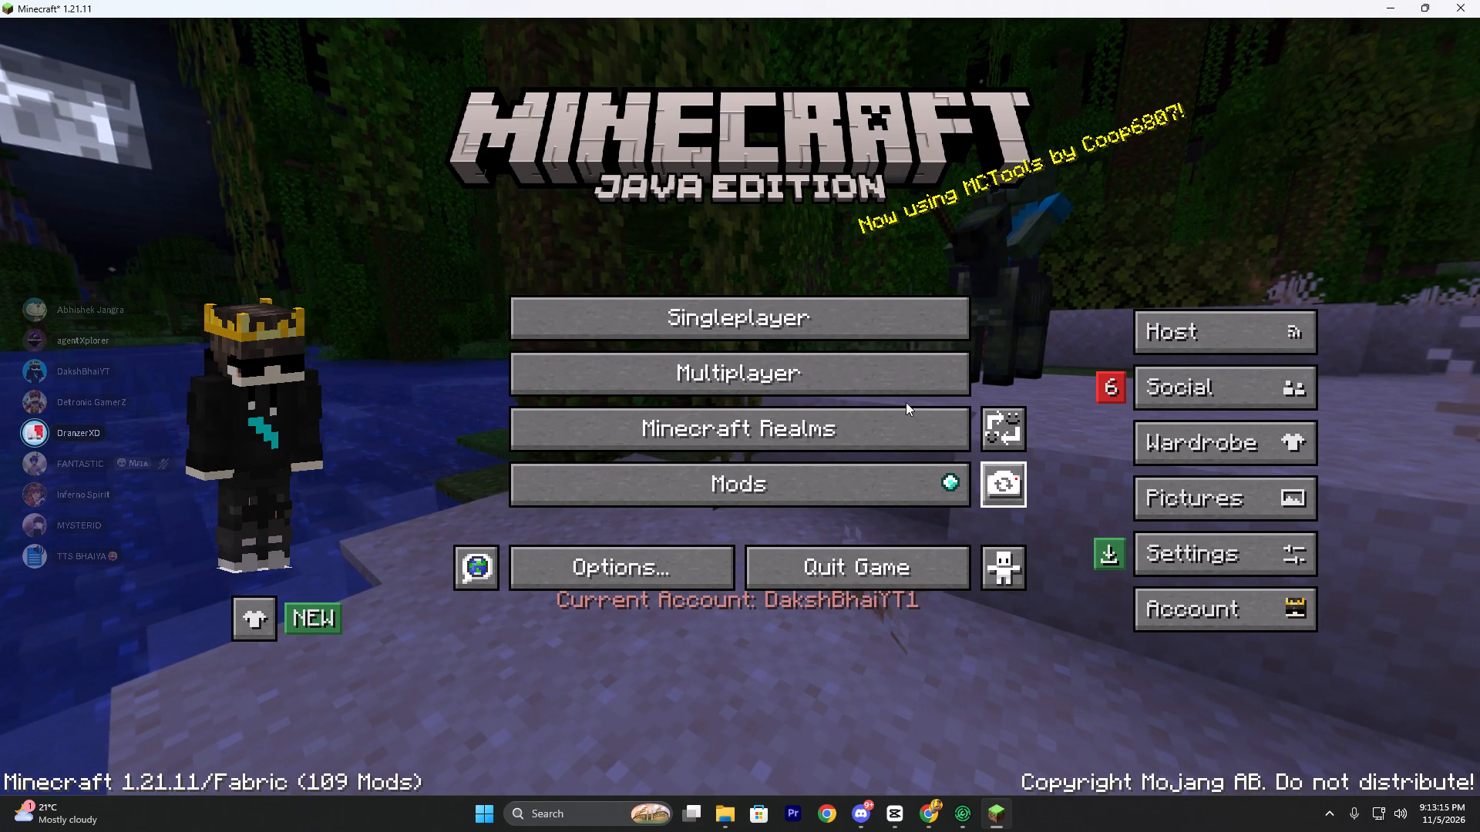
left_click(454, 250)
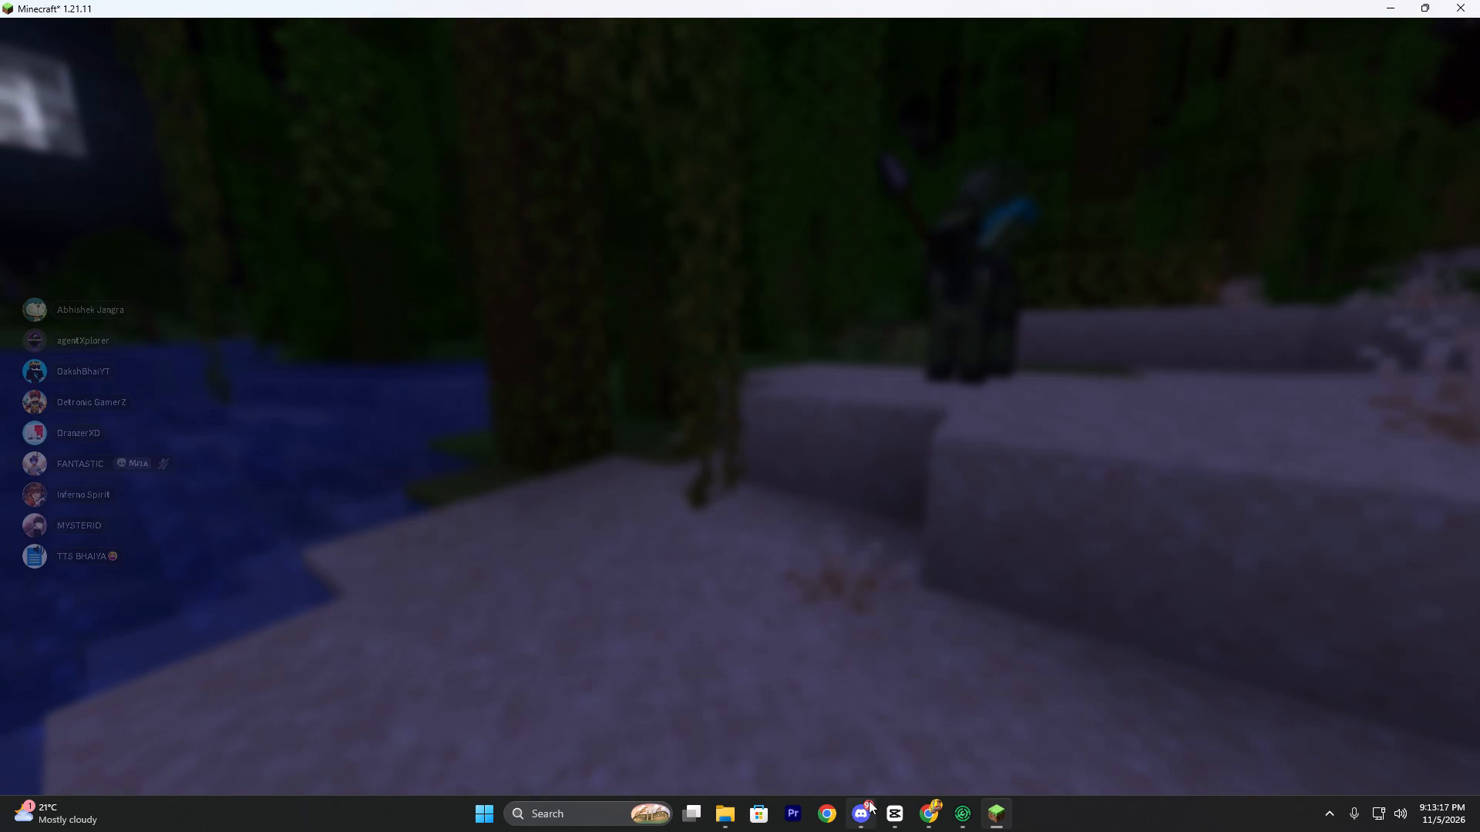
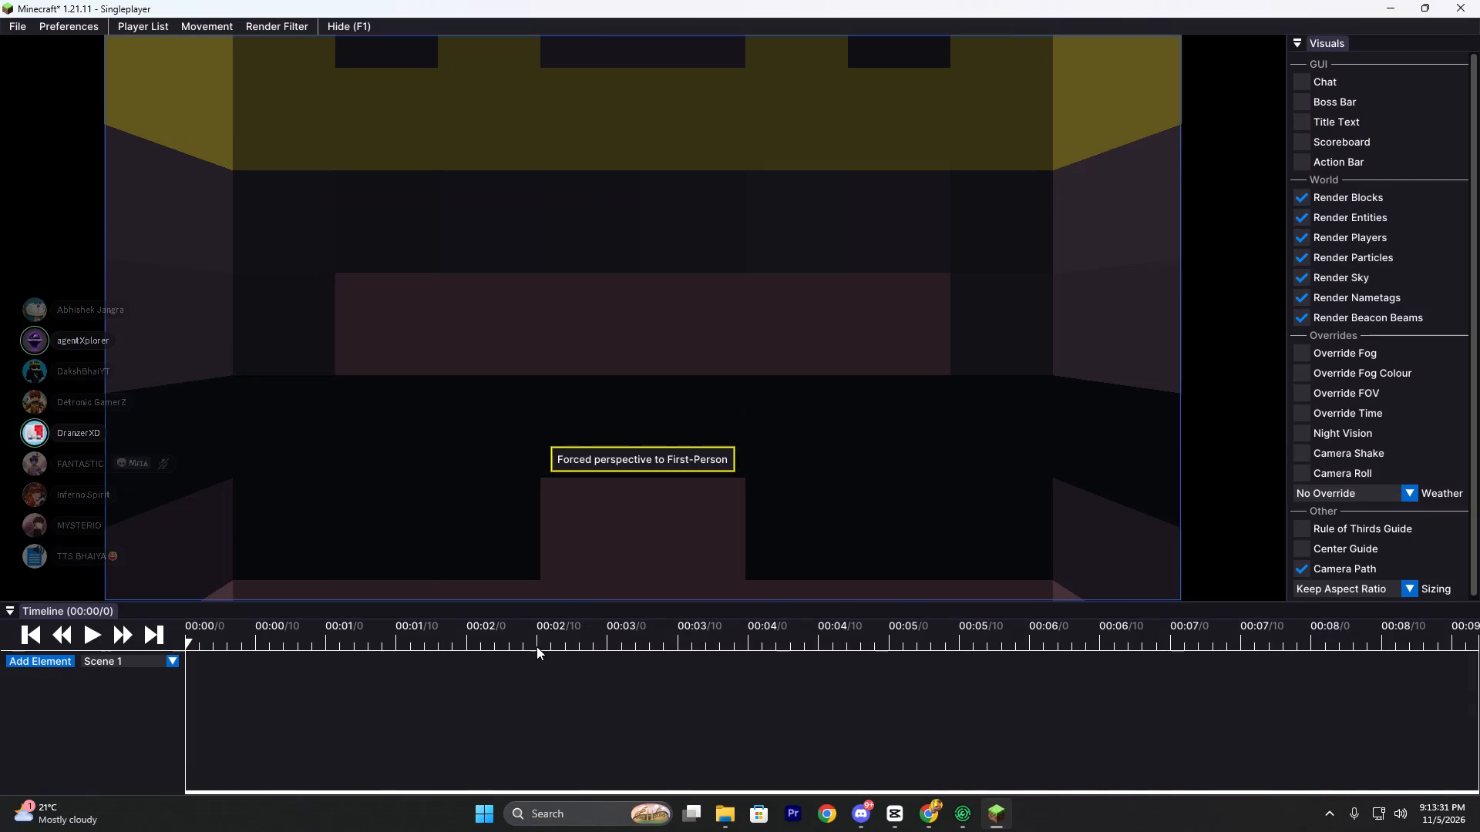
Override the replay's weather to Clear.
key("s")
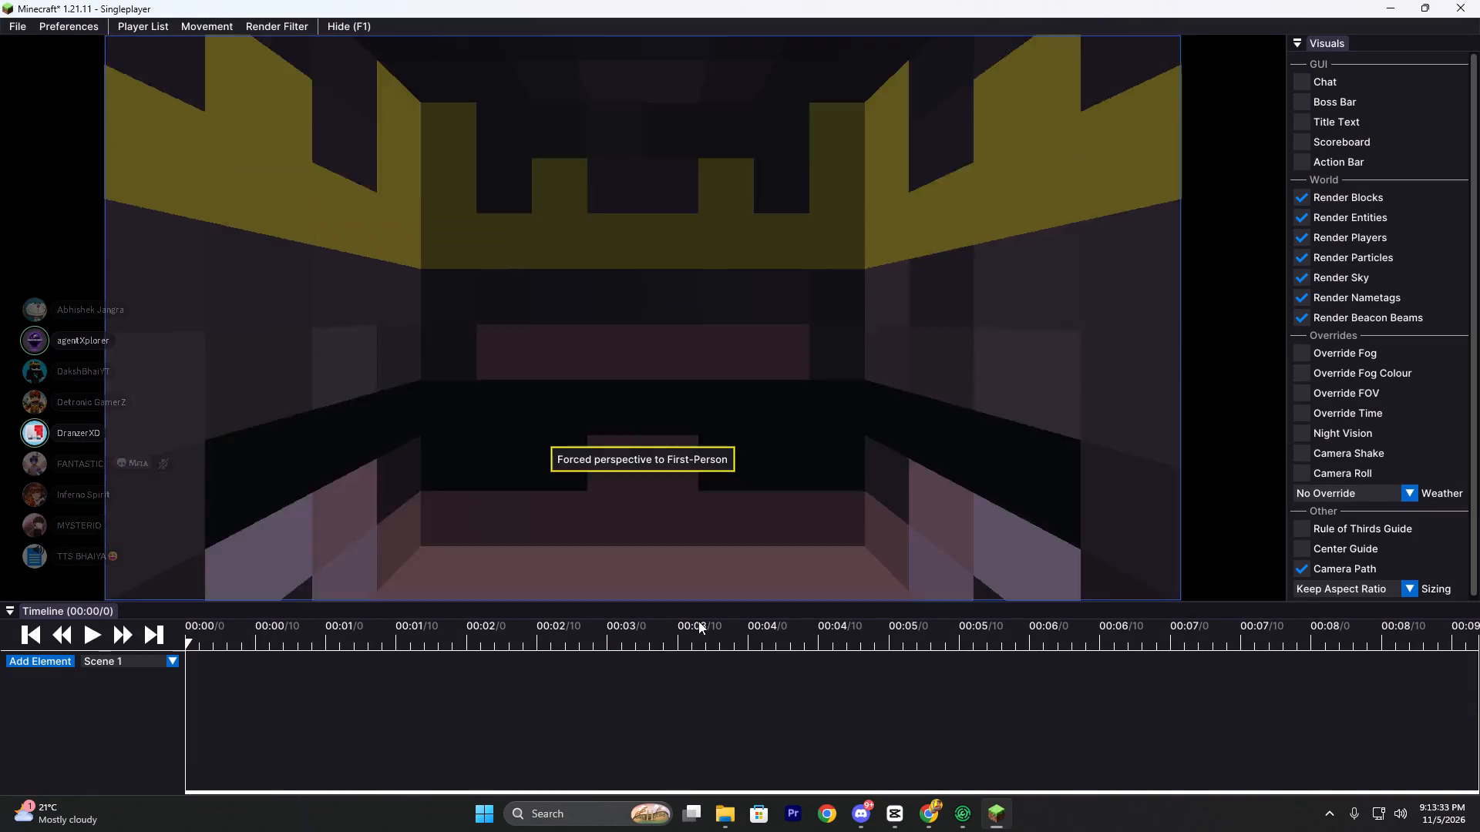
key("w")
key("w")
left_click_drag(741, 468, 740, 406)
key("s")
key("s")
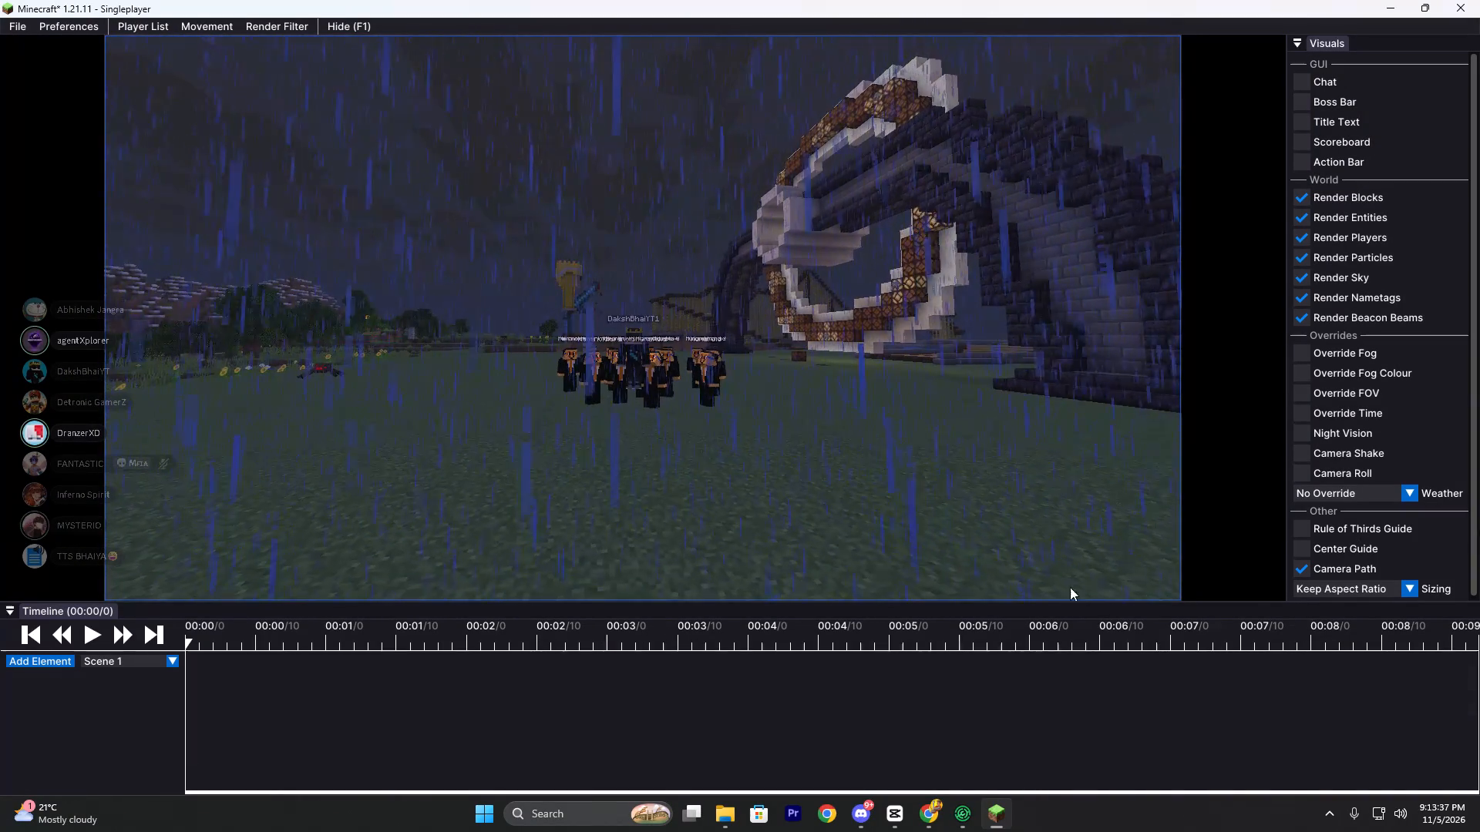
left_click(1341, 492)
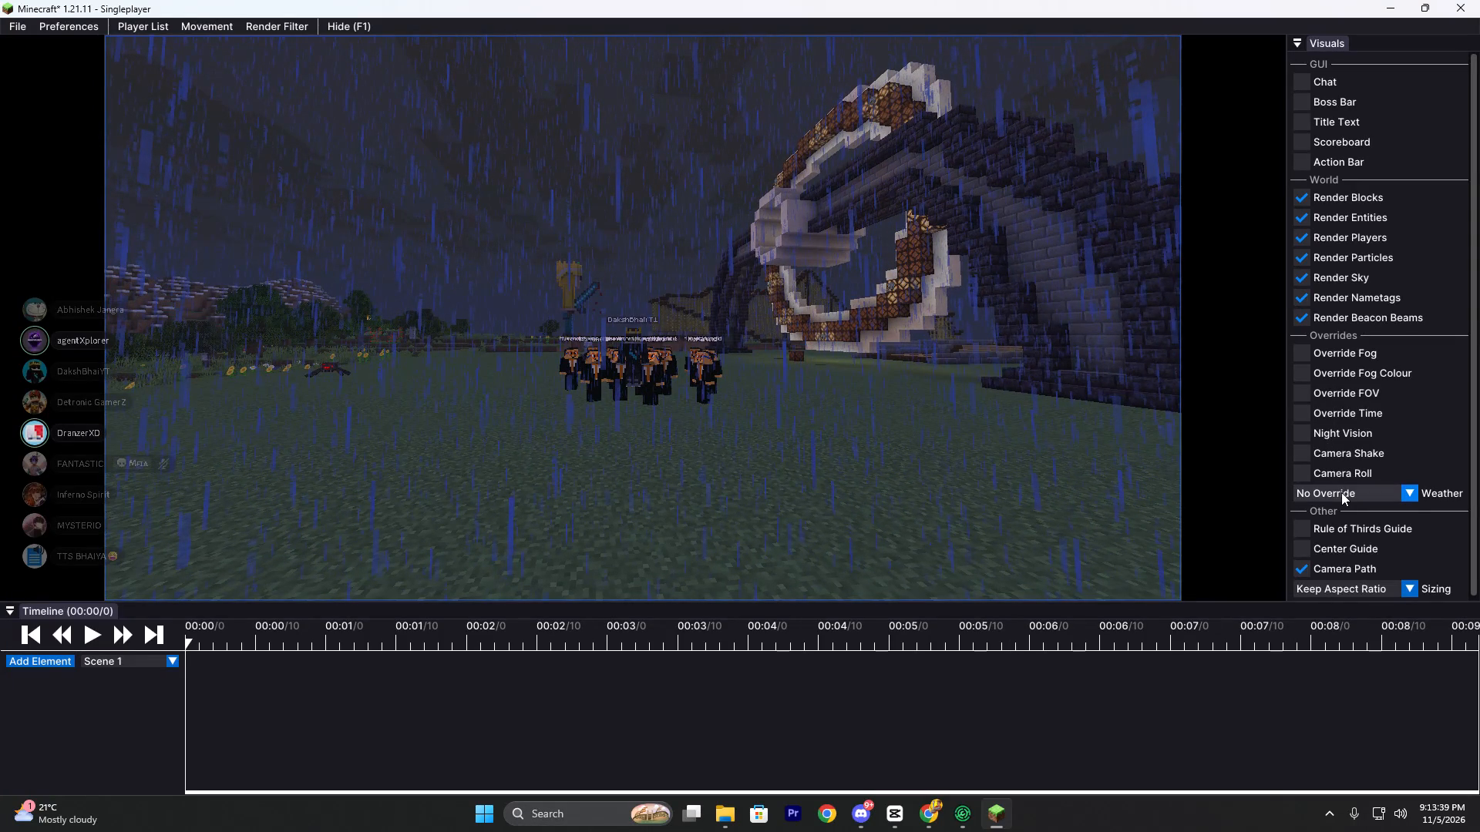
left_click(1345, 525)
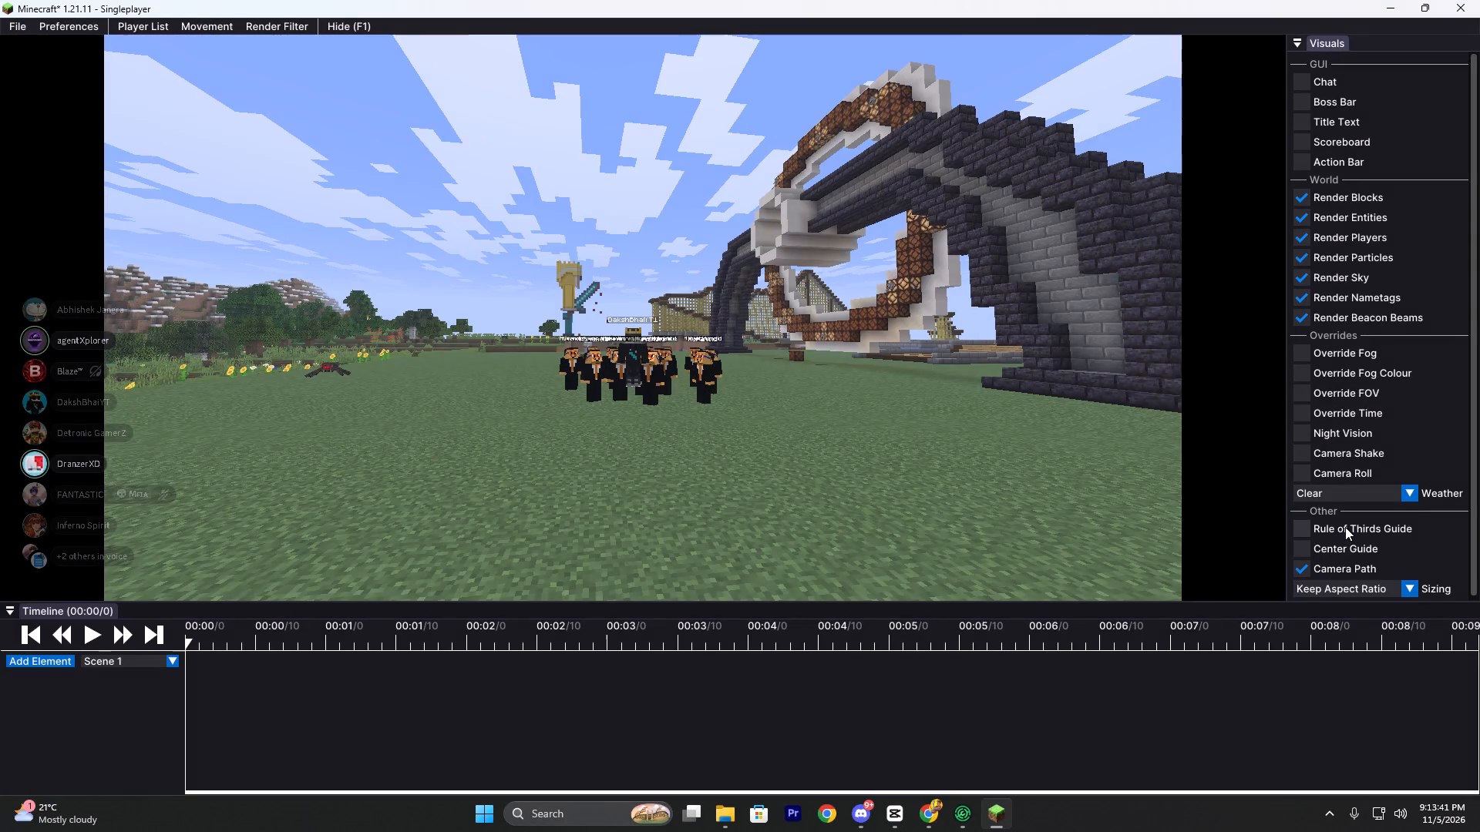
Enable the FOV override and narrow the camera's FOV to 36.8.
left_click_drag(898, 373, 1320, 525)
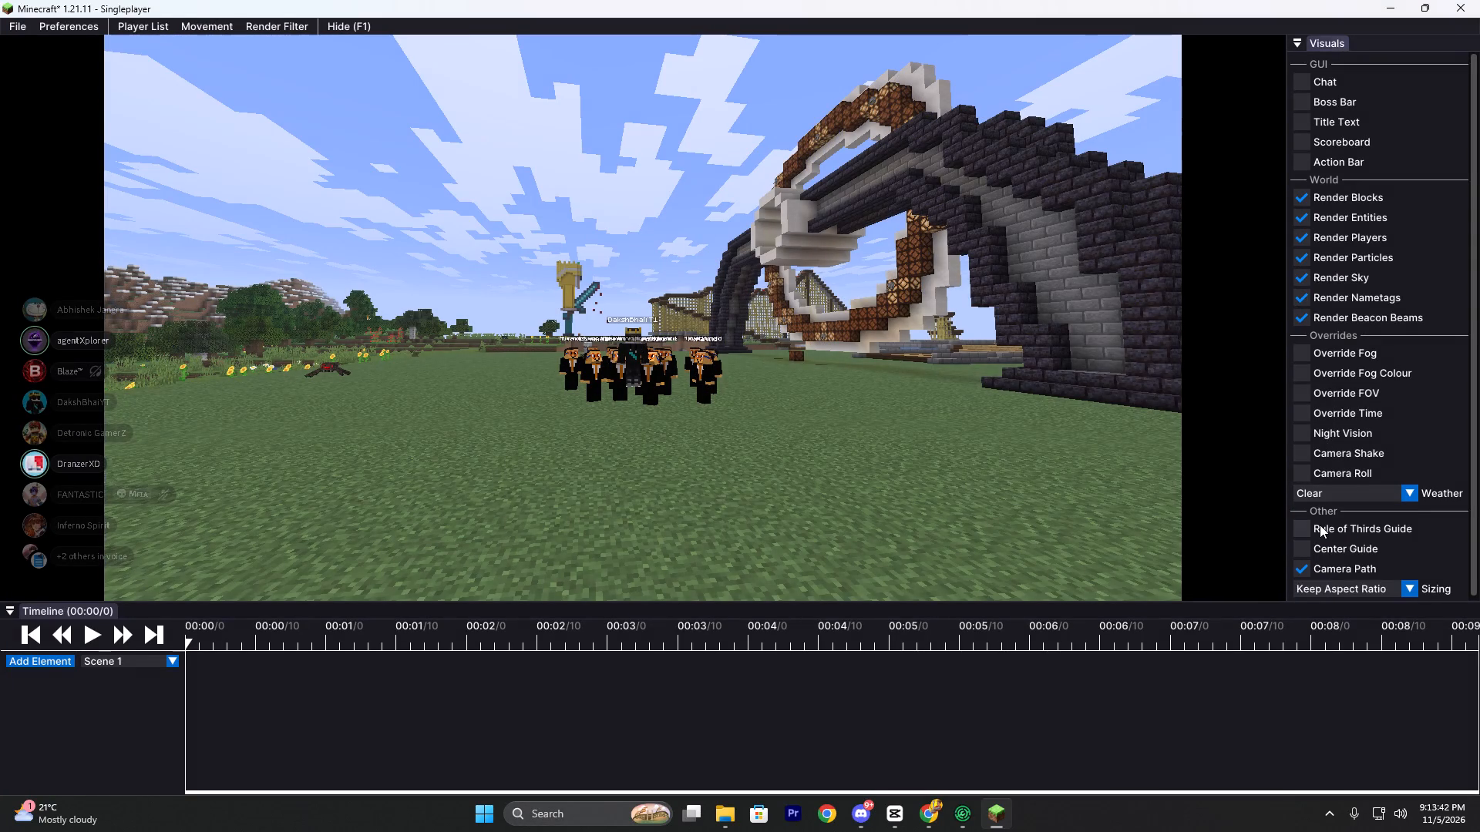
key("w")
key("w")
key("w")
key("w")
key("w")
key("w")
key("w")
left_click_drag(1320, 525, 740, 406)
key("s")
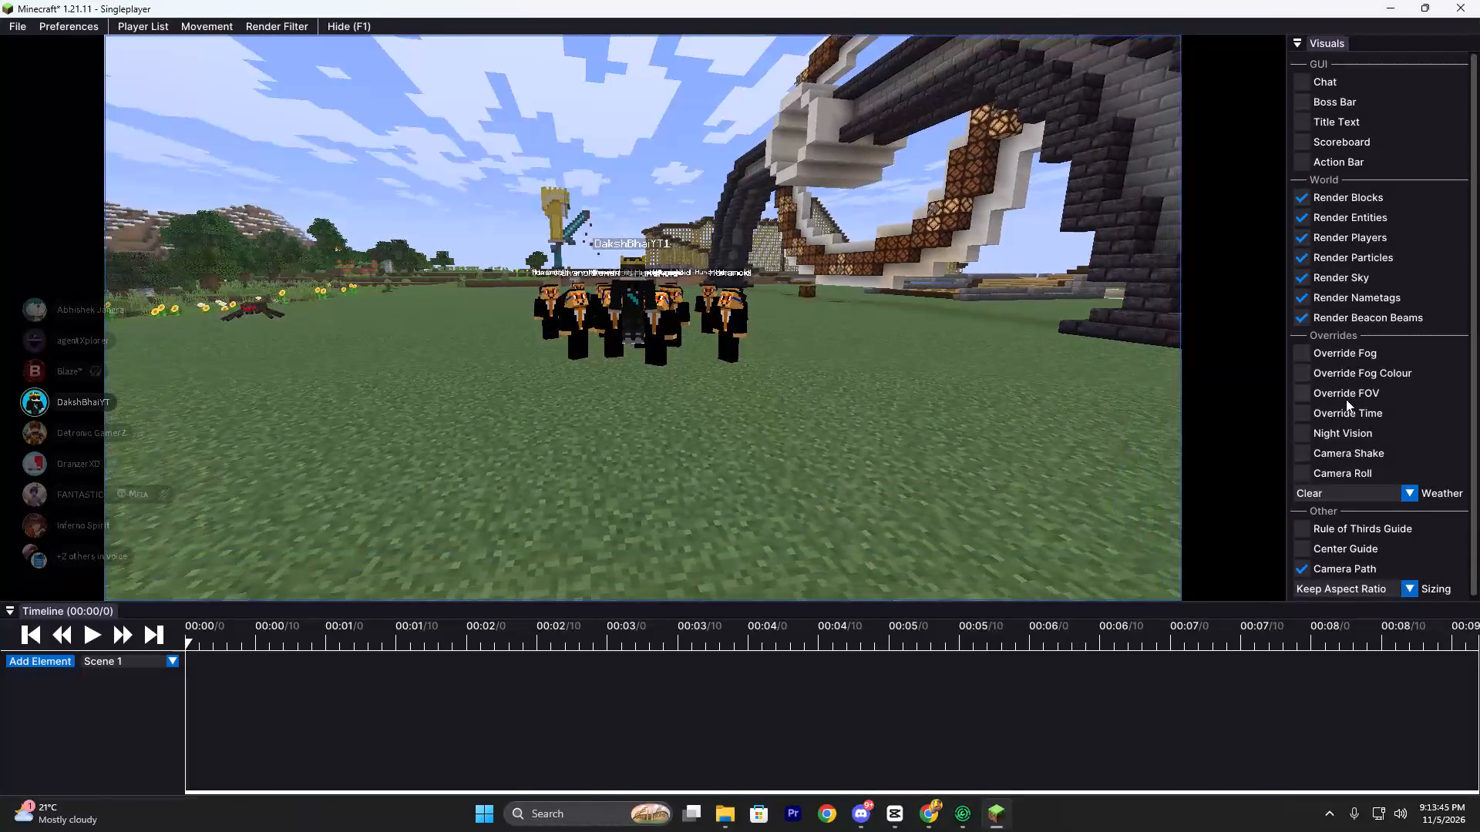
left_click(1313, 392)
left_click_drag(1358, 408, 1344, 412)
left_click_drag(1344, 412, 1342, 412)
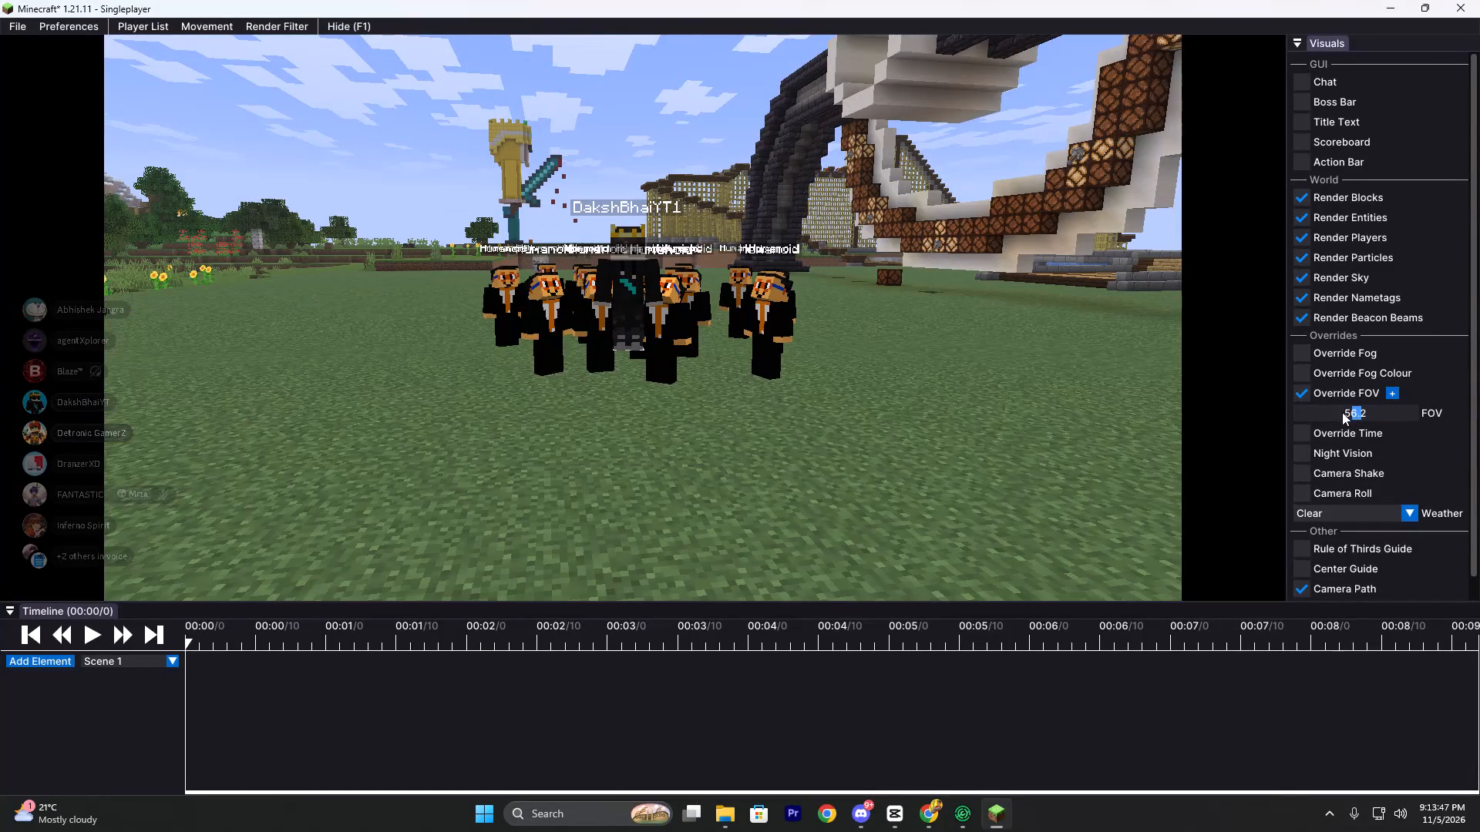
left_click_drag(1342, 412, 1337, 414)
Set the viewport sizing to Change Aspect Ratio with the 9:16 (Shorts) aspect.
scroll(1364, 516, "down", 4)
double_click(1374, 594)
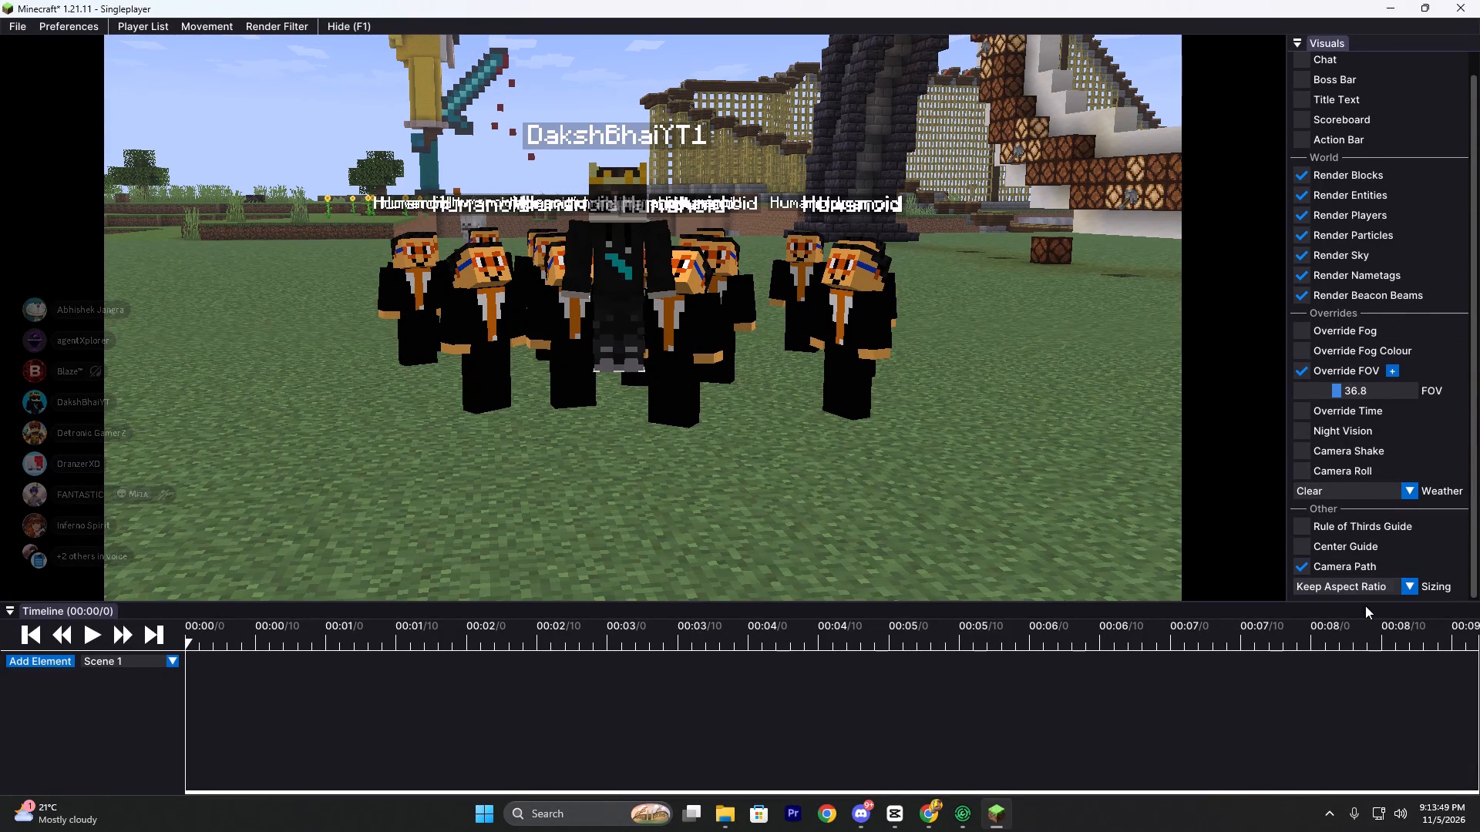
left_click(1334, 587)
left_click(1326, 622)
scroll(1333, 589, "down", 2)
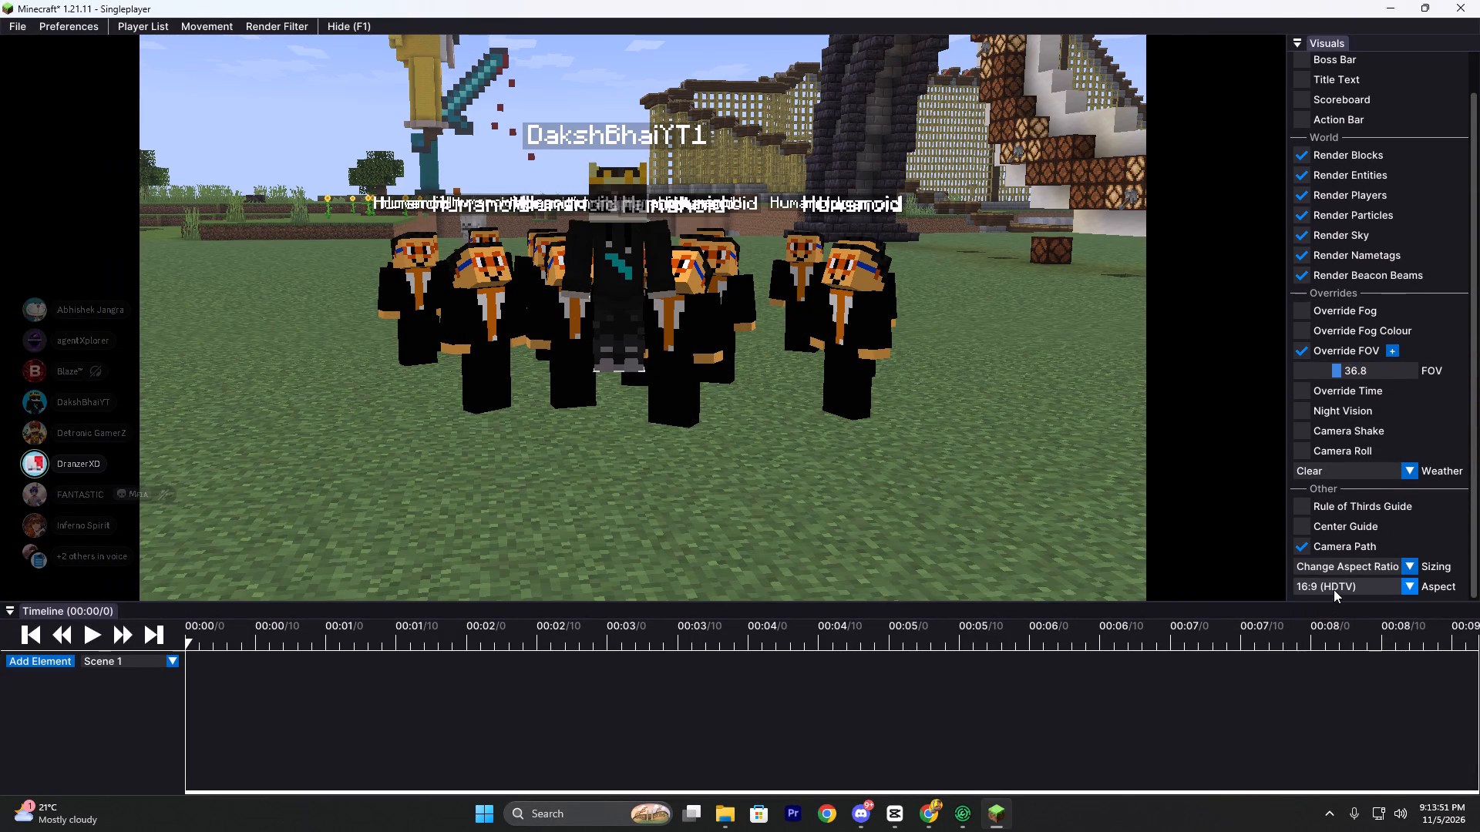
left_click(1335, 589)
left_click(1338, 616)
Set the skeleton behind the Humanoid crowd to be hidden during export.
key("s")
key("s")
key("s")
key("s")
key("s")
key("s")
key("s")
key("s")
key("s")
key("s")
key("s")
key("s")
left_click_drag(698, 491, 717, 502)
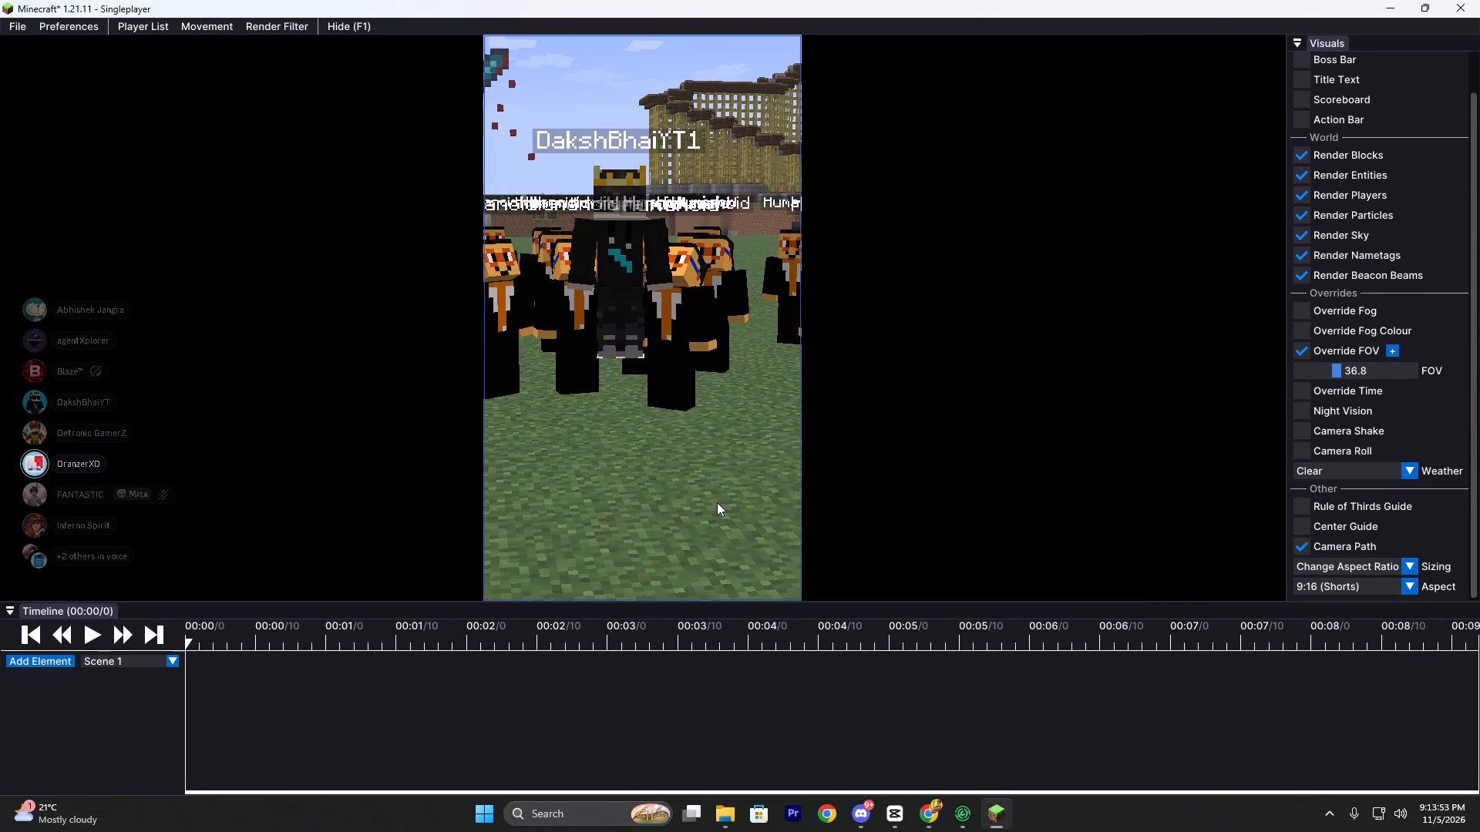
left_click_drag(717, 502, 687, 412)
key("w")
key("w")
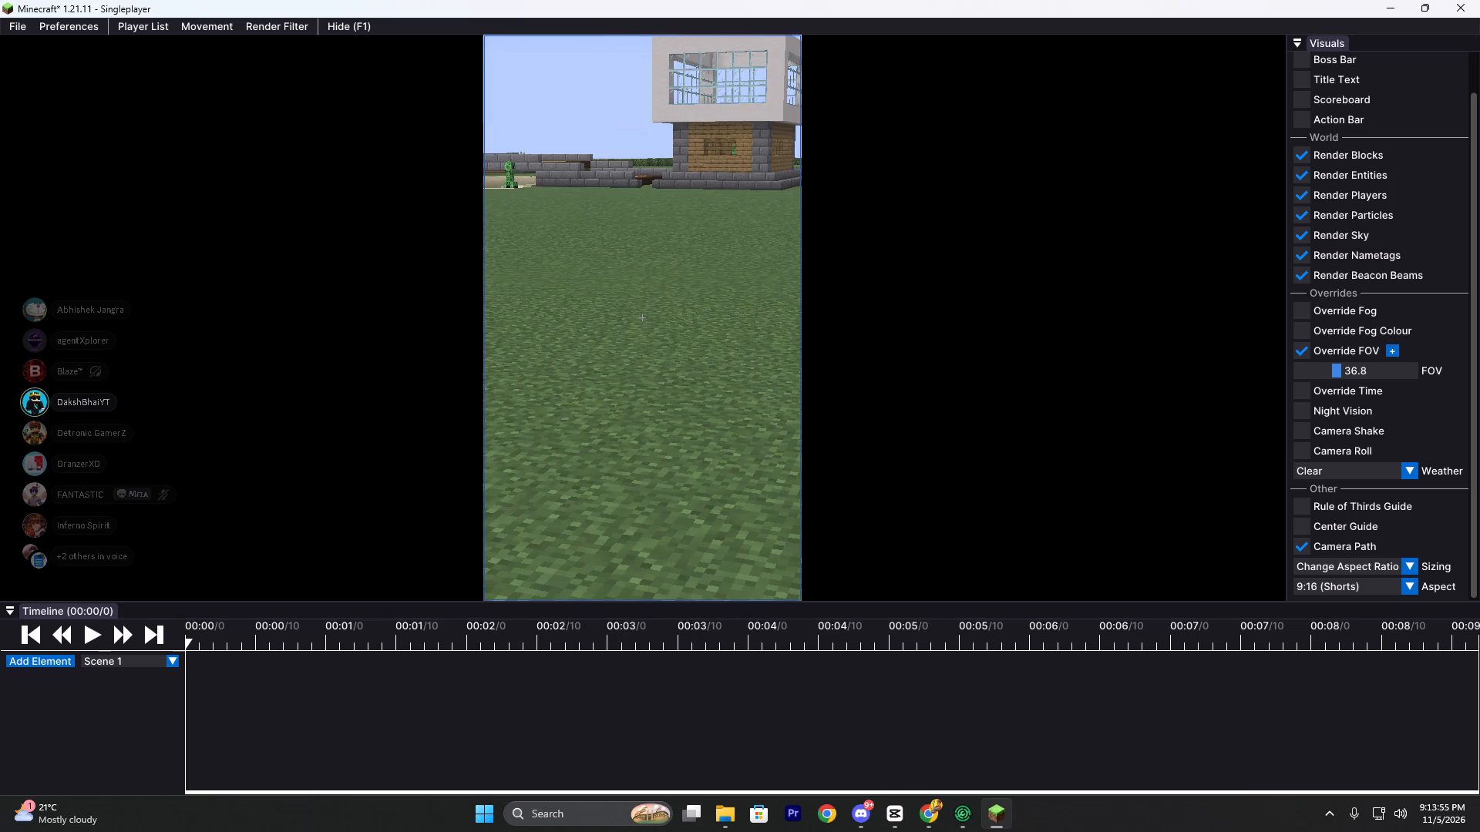
left_click_drag(687, 412, 742, 406)
key("a")
key("a")
key("a")
key("a")
key("a")
key("a")
key("a")
key("a")
key("a")
key("a")
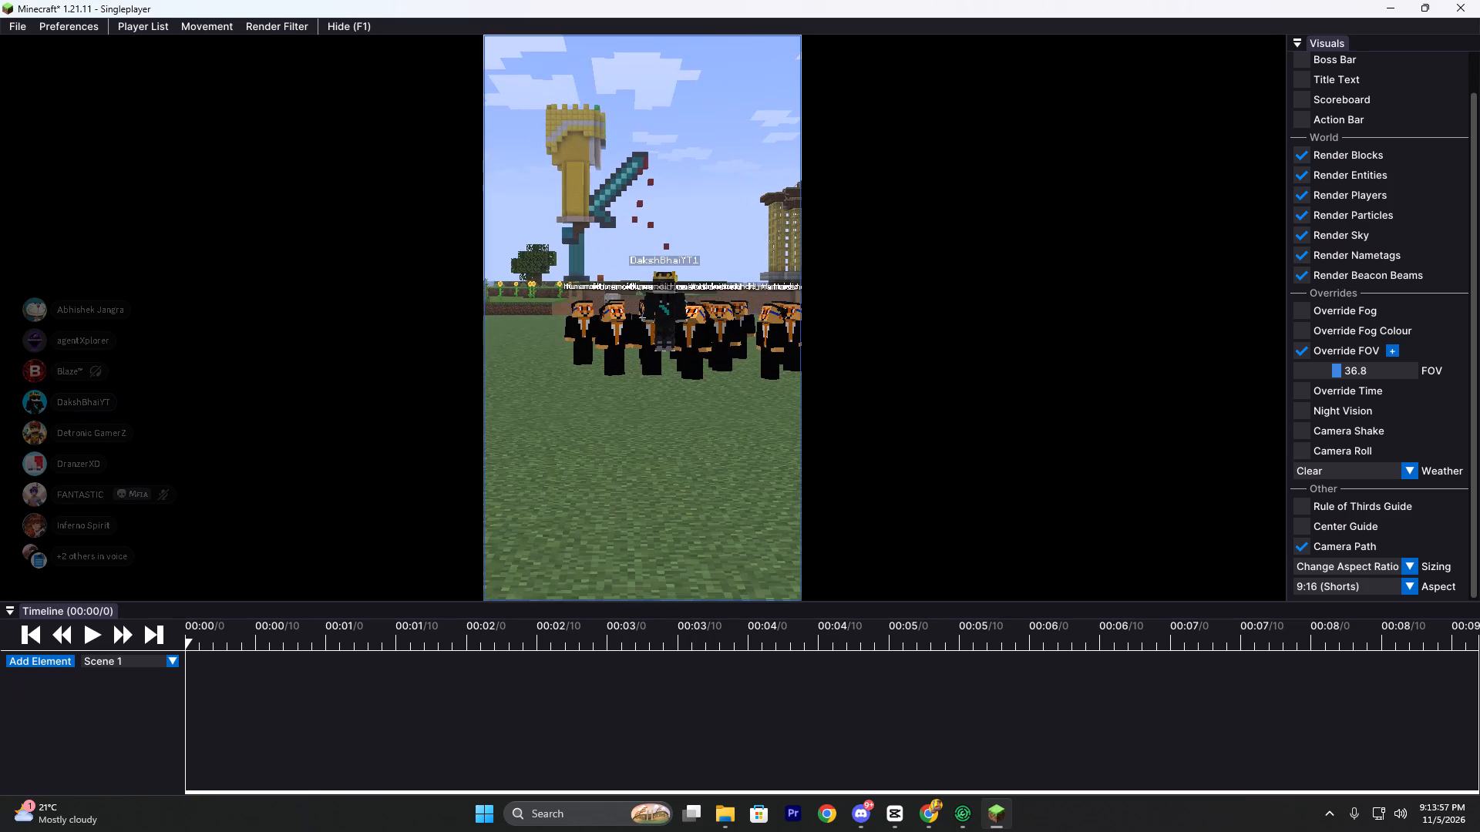
left_click_drag(742, 406, 739, 407)
key("s")
key("space")
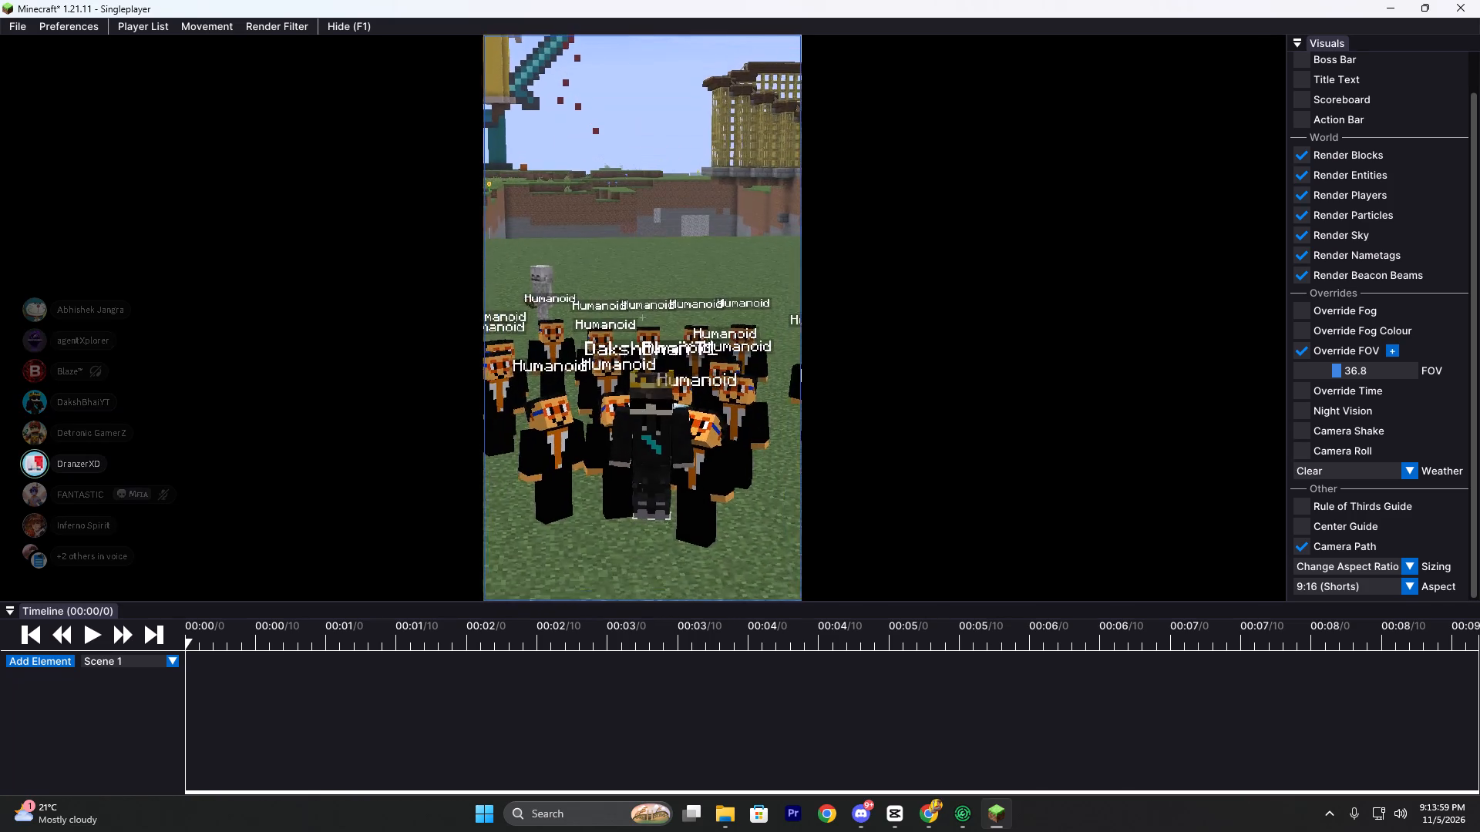
left_click_drag(739, 407, 741, 406)
key("w")
key("w")
key("w")
key("w")
key("w")
key("w")
key("w")
key("w")
key("w")
key("w")
key("w")
key("w")
key("w")
key("w")
key("w")
key("w")
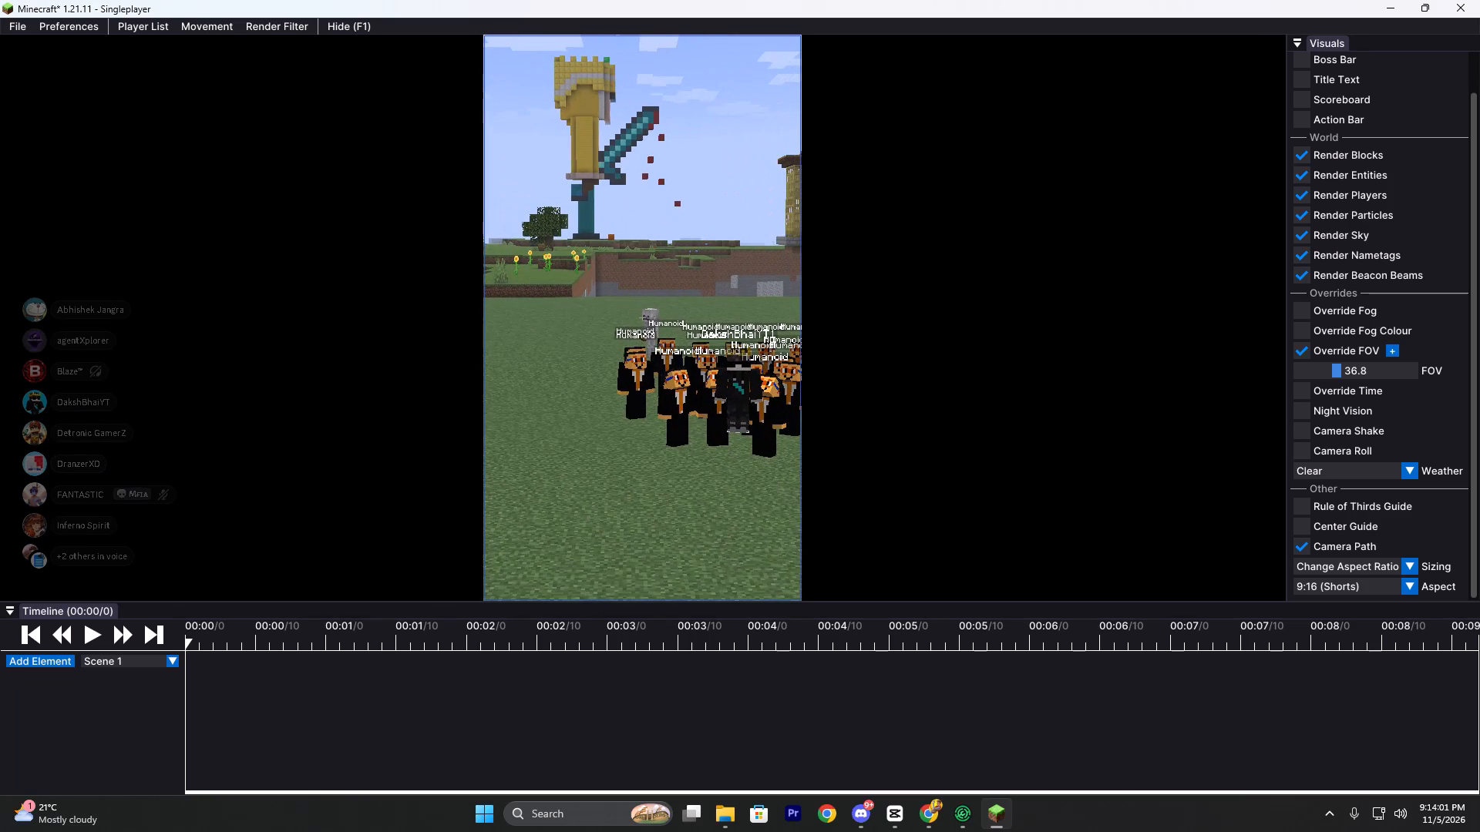
left_click_drag(741, 406, 740, 406)
left_click(642, 317, "ctrl")
left_click_drag(642, 317, 740, 406, "ctrl")
left_click_drag(642, 317, 740, 406, "ctrl")
right_click(628, 325)
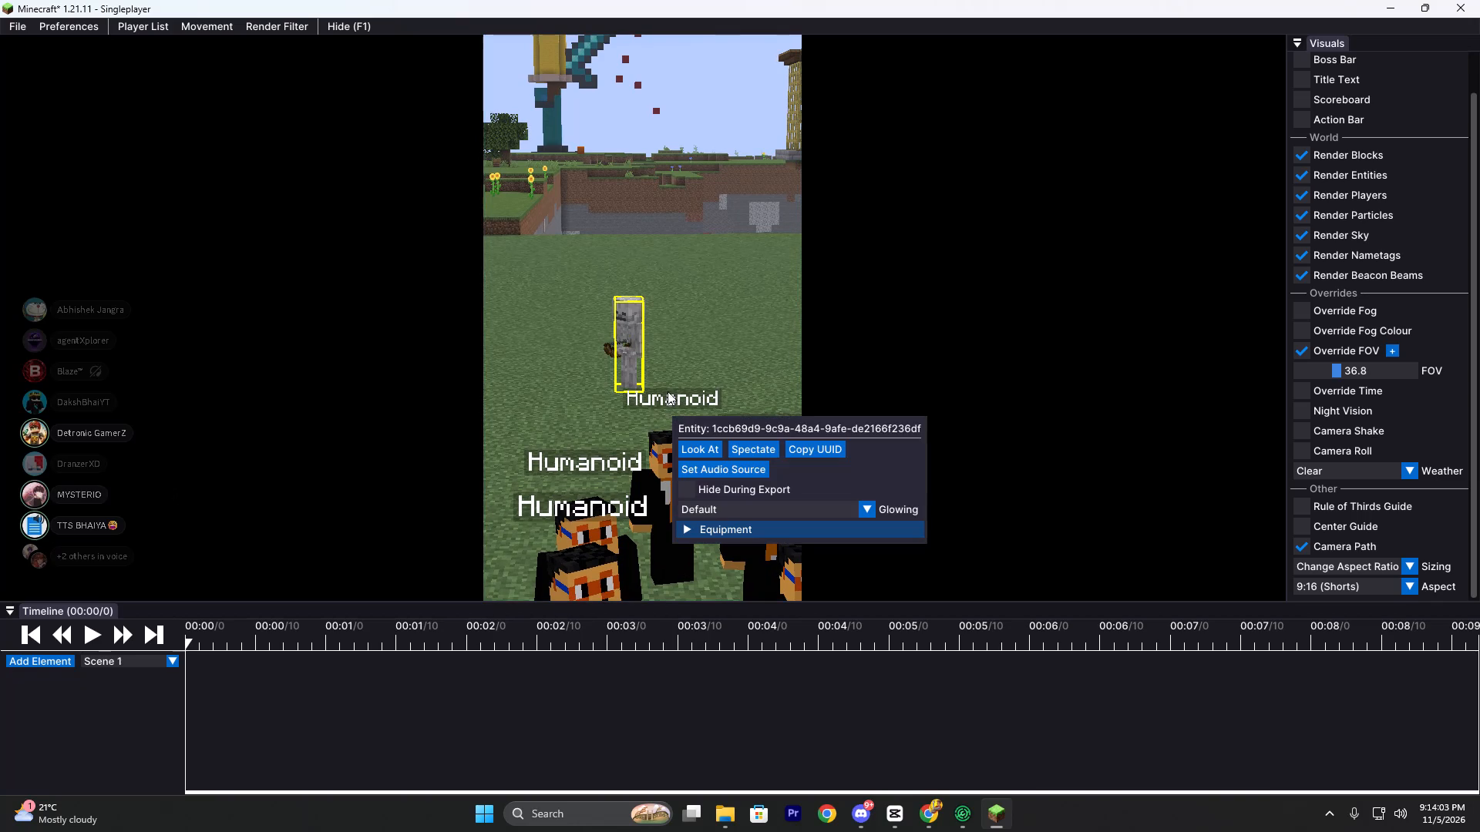
left_click(688, 488)
left_click(674, 340)
Frame the camera in front of the Humanoid crowd, with the character centred and the giant sword statue in the background.
key("s")
key("s")
key("s")
key("s")
key("s")
key("s")
key("s")
key("s")
key("s")
key("s")
key("s")
key("s")
key("s")
key("s")
key("s")
key("s")
key("s")
key("s")
key("s")
key("s")
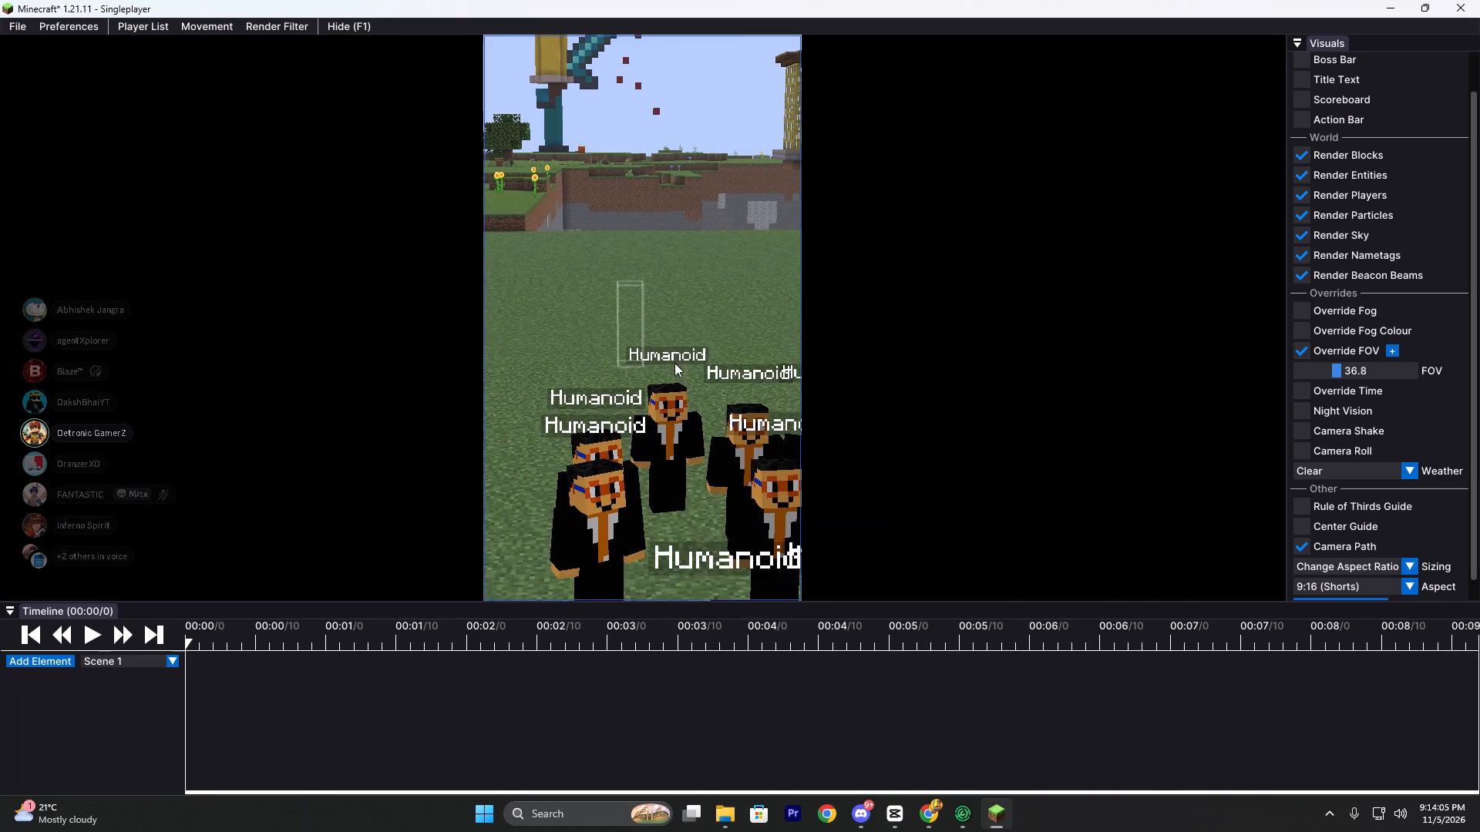
left_click_drag(668, 468, 740, 406)
key("d")
key("shift+a")
left_click_drag(642, 317, 740, 406)
key("w")
left_click(642, 316)
right_click(649, 312)
left_click(666, 276)
key("w")
left_click_drag(719, 270, 740, 407)
key("space")
key("space")
key("space")
key("space")
key("space")
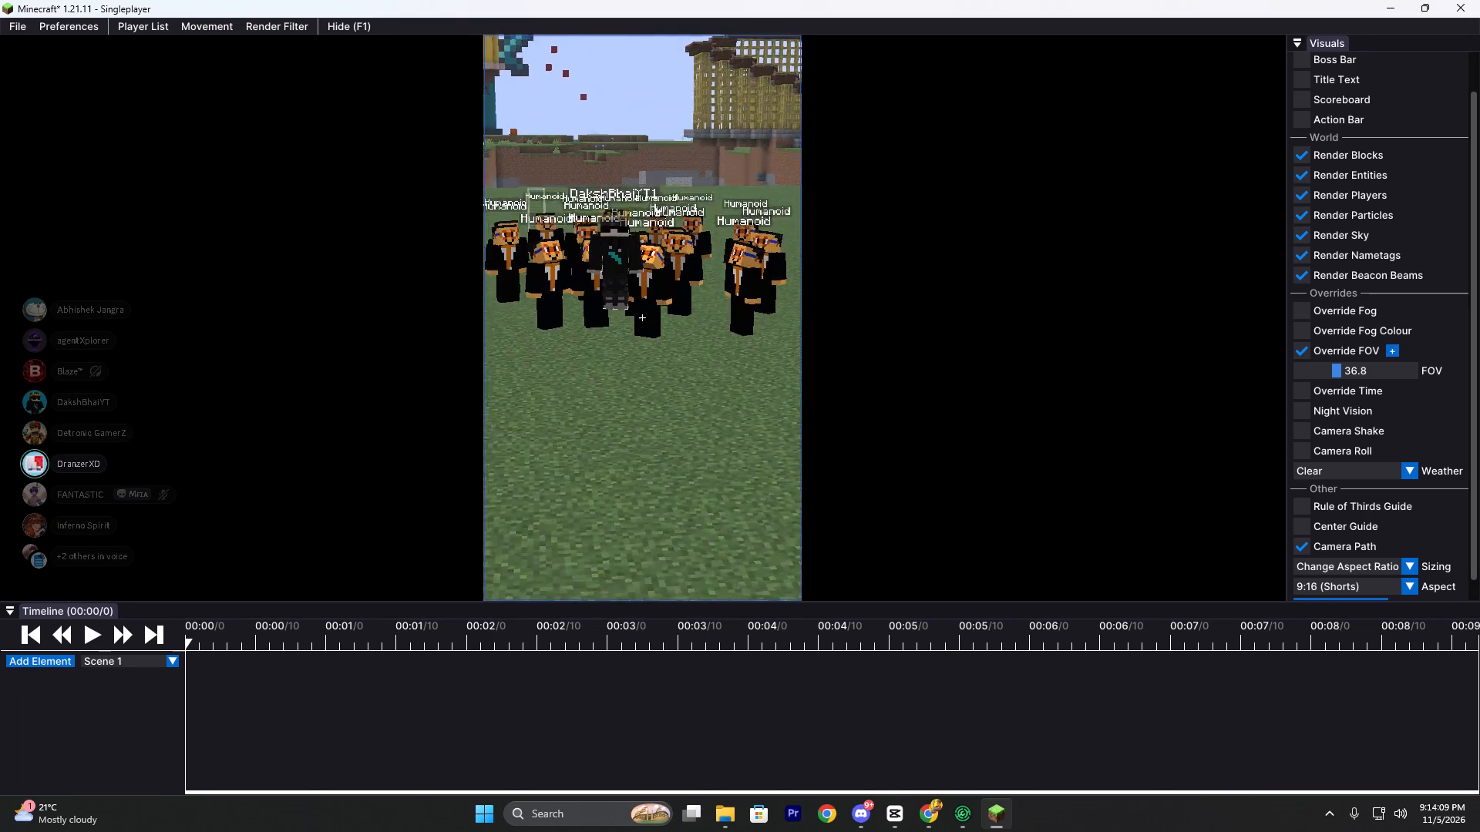
left_click_drag(740, 407, 739, 406)
key("s")
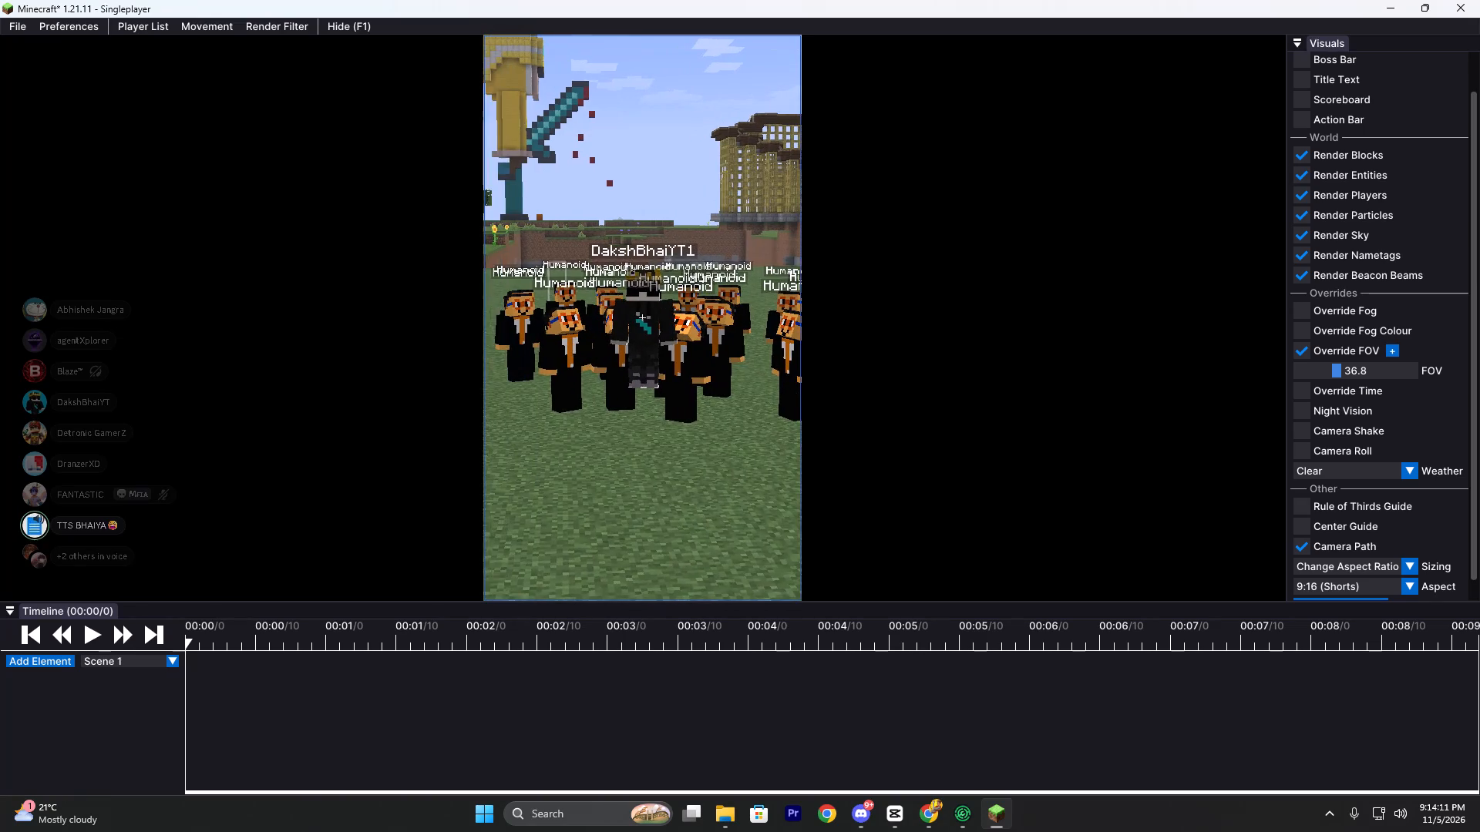
key("s")
key("s")
key("s")
key("s")
key("s")
key("s")
key("s")
key("s")
key("s")
key("s")
key("s")
key("s")
key("s")
key("s")
left_click_drag(739, 406, 741, 405)
key("a")
key("w")
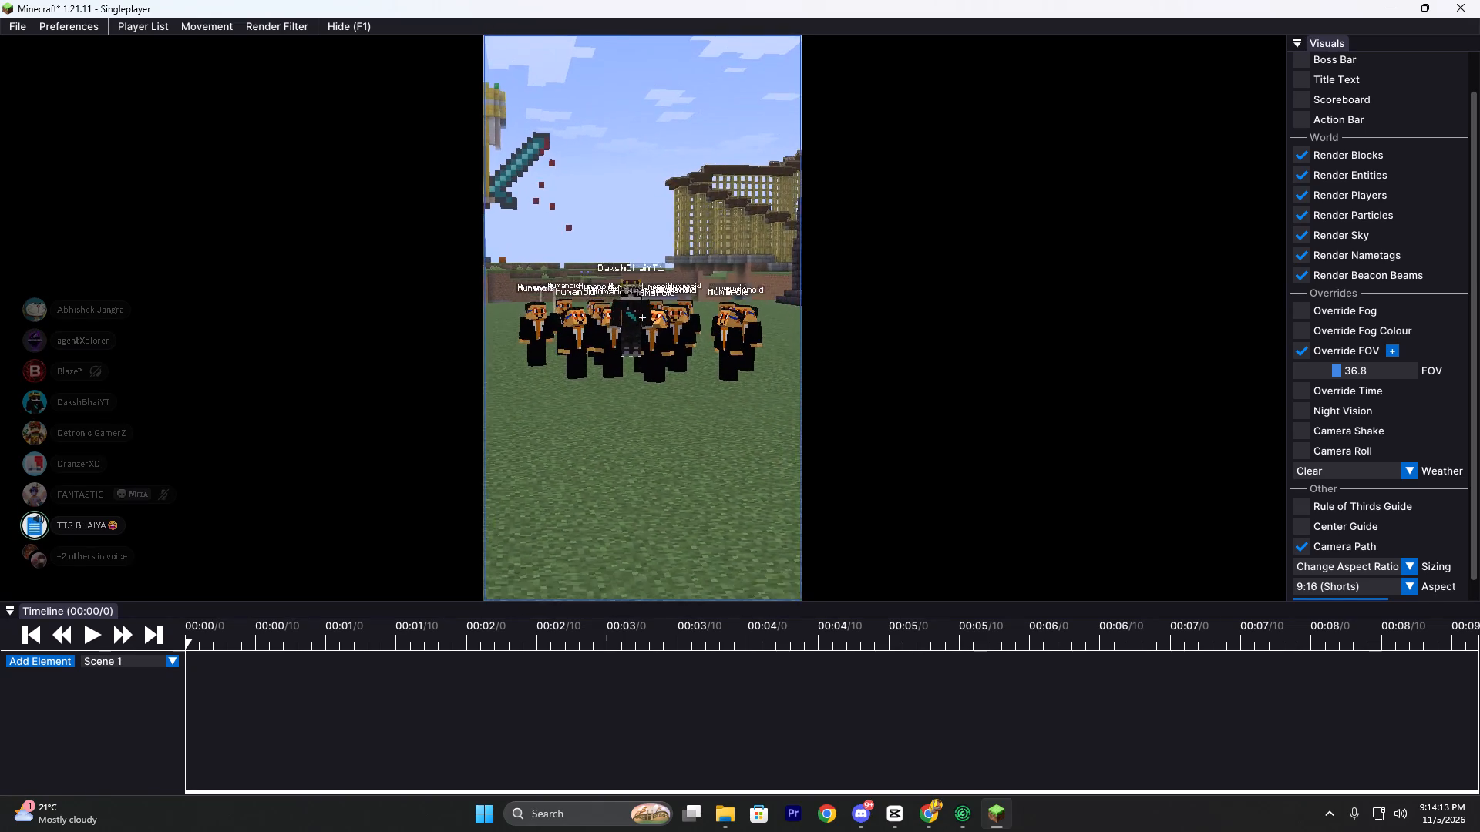
left_click_drag(741, 405, 740, 406)
type("wd")
key("space")
double_click(642, 317)
left_click_drag(642, 317, 740, 406)
left_click_drag(642, 317, 740, 406)
right_click(642, 317)
left_click(660, 337)
left_click(664, 345)
left_click(661, 302)
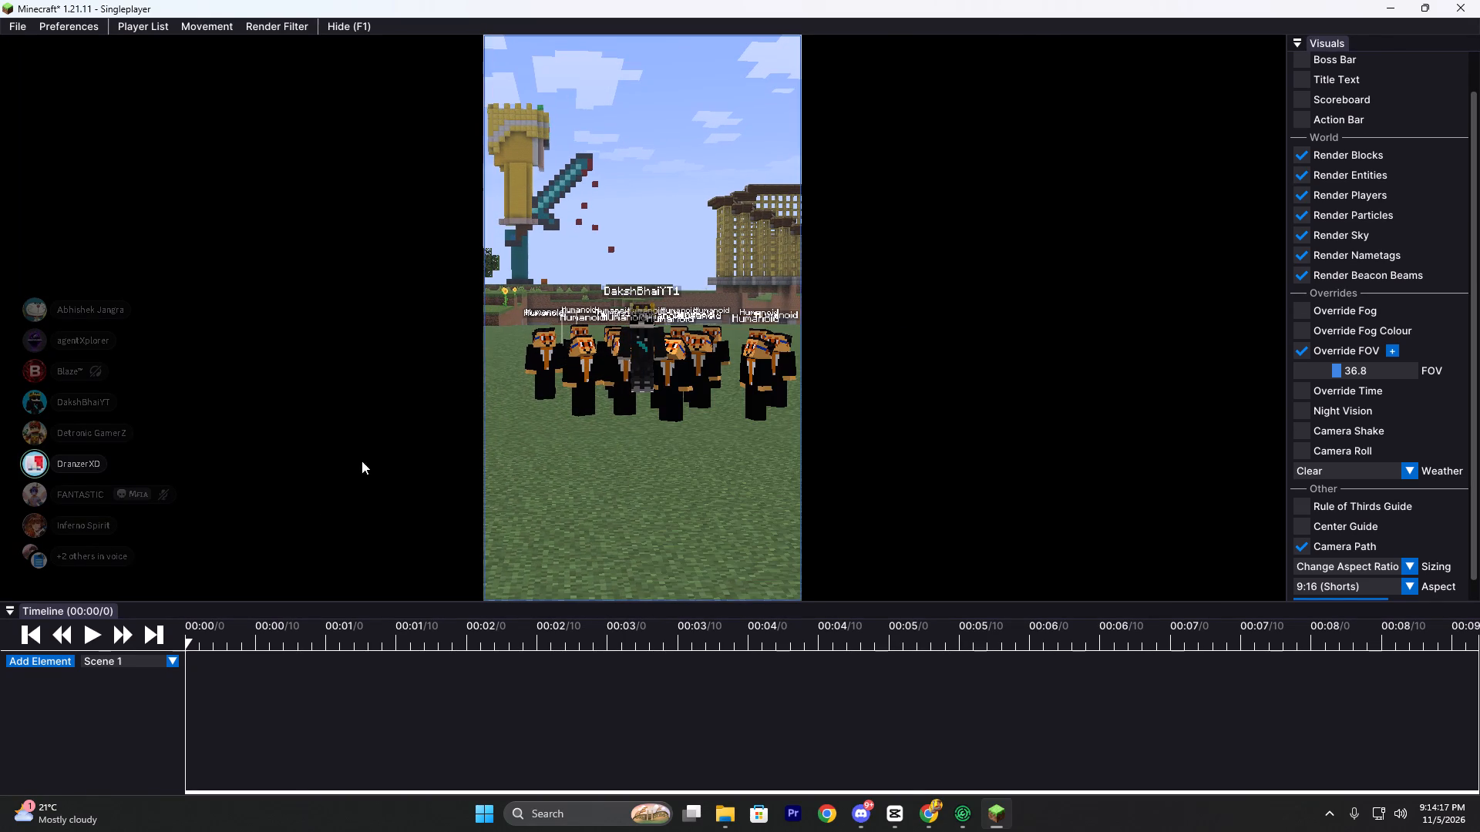
left_click_drag(536, 391, 740, 406)
left_click_drag(536, 391, 740, 406)
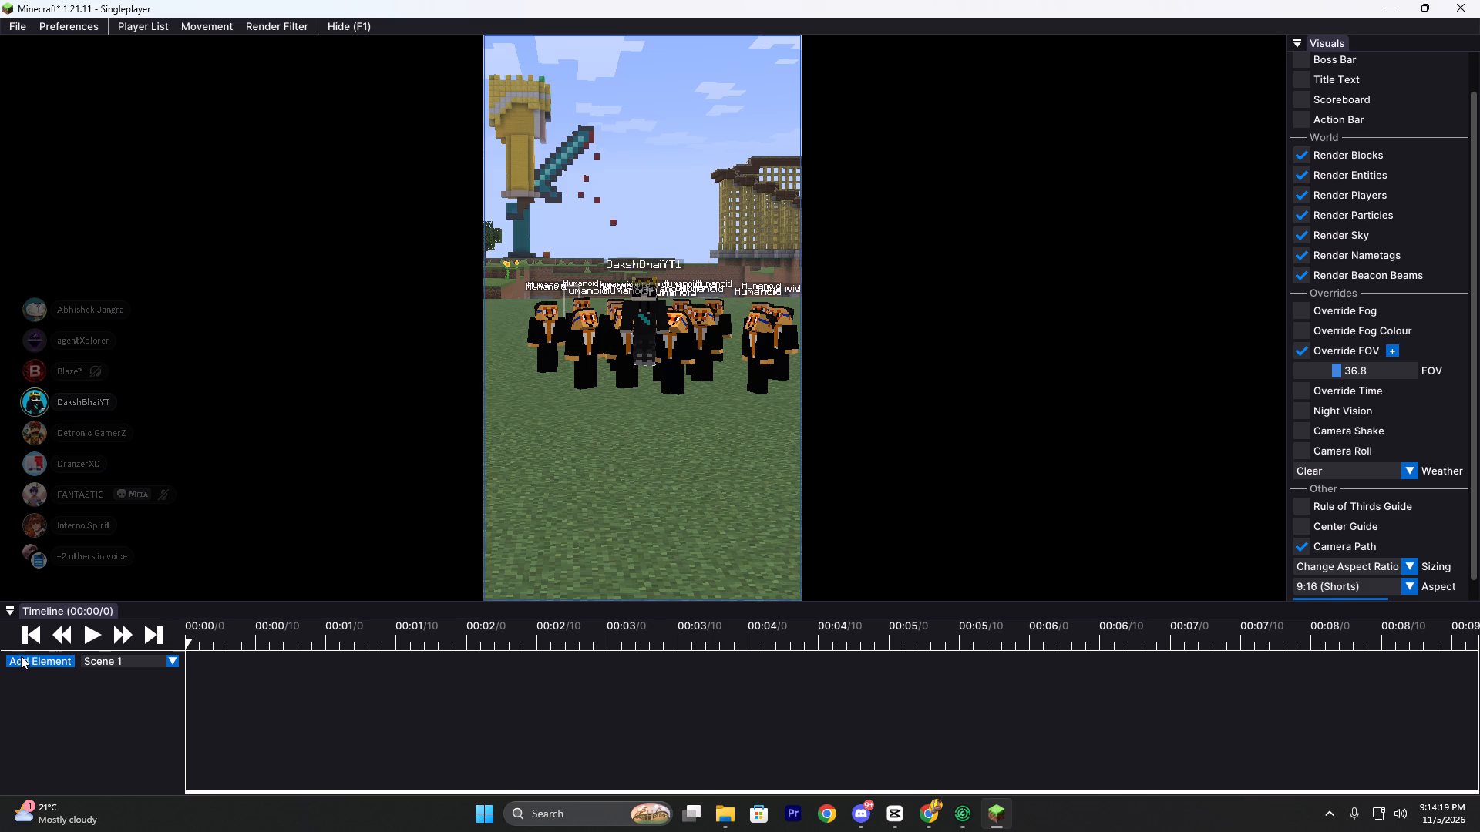
Add a Camera element to the Scene 1 timeline.
left_click(17, 656)
left_click(36, 642)
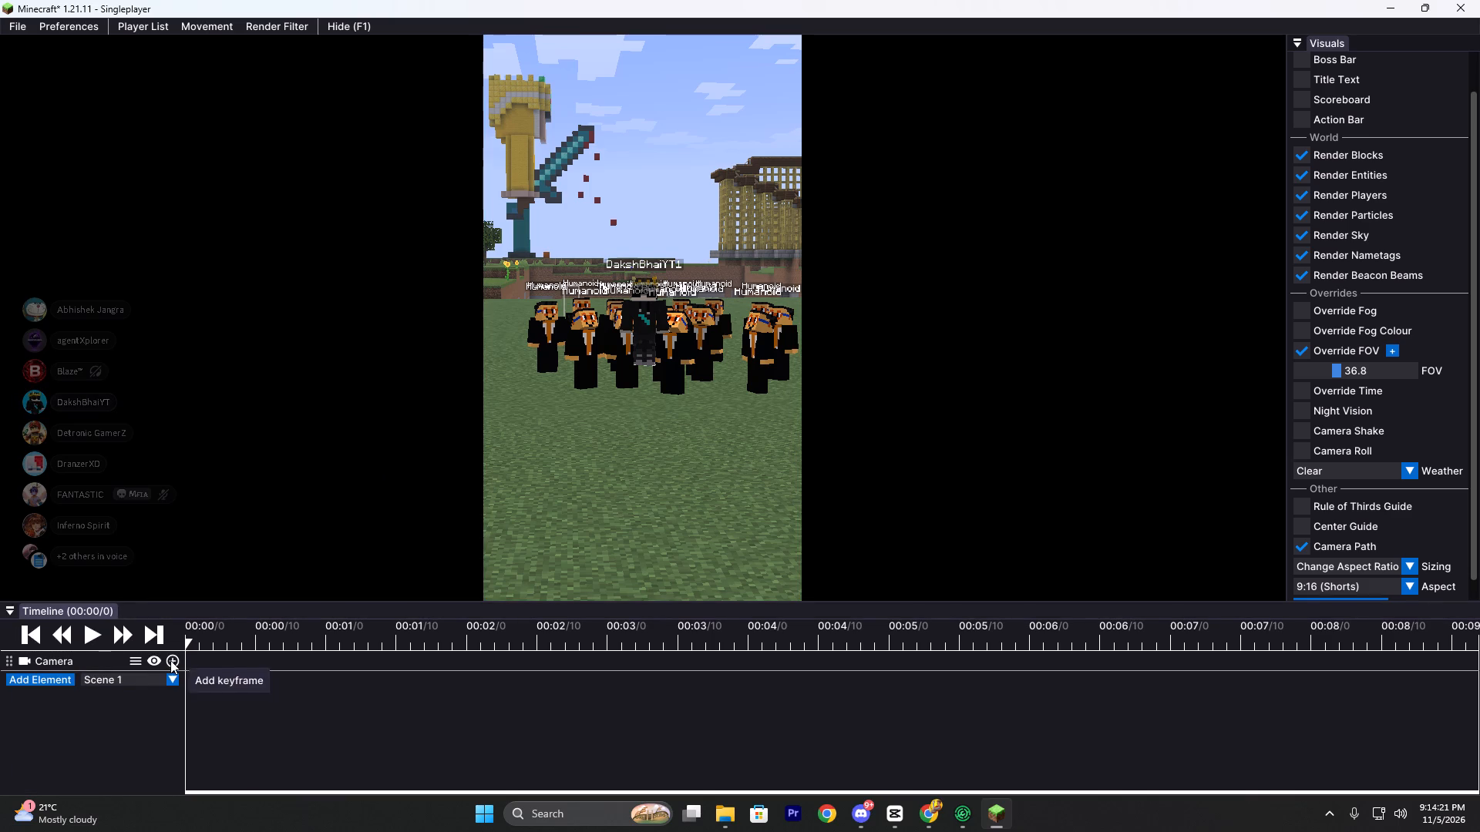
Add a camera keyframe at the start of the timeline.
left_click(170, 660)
Play the replay to 00:01/33, delete the starting camera keyframe and add one at that time instead.
left_click(96, 641)
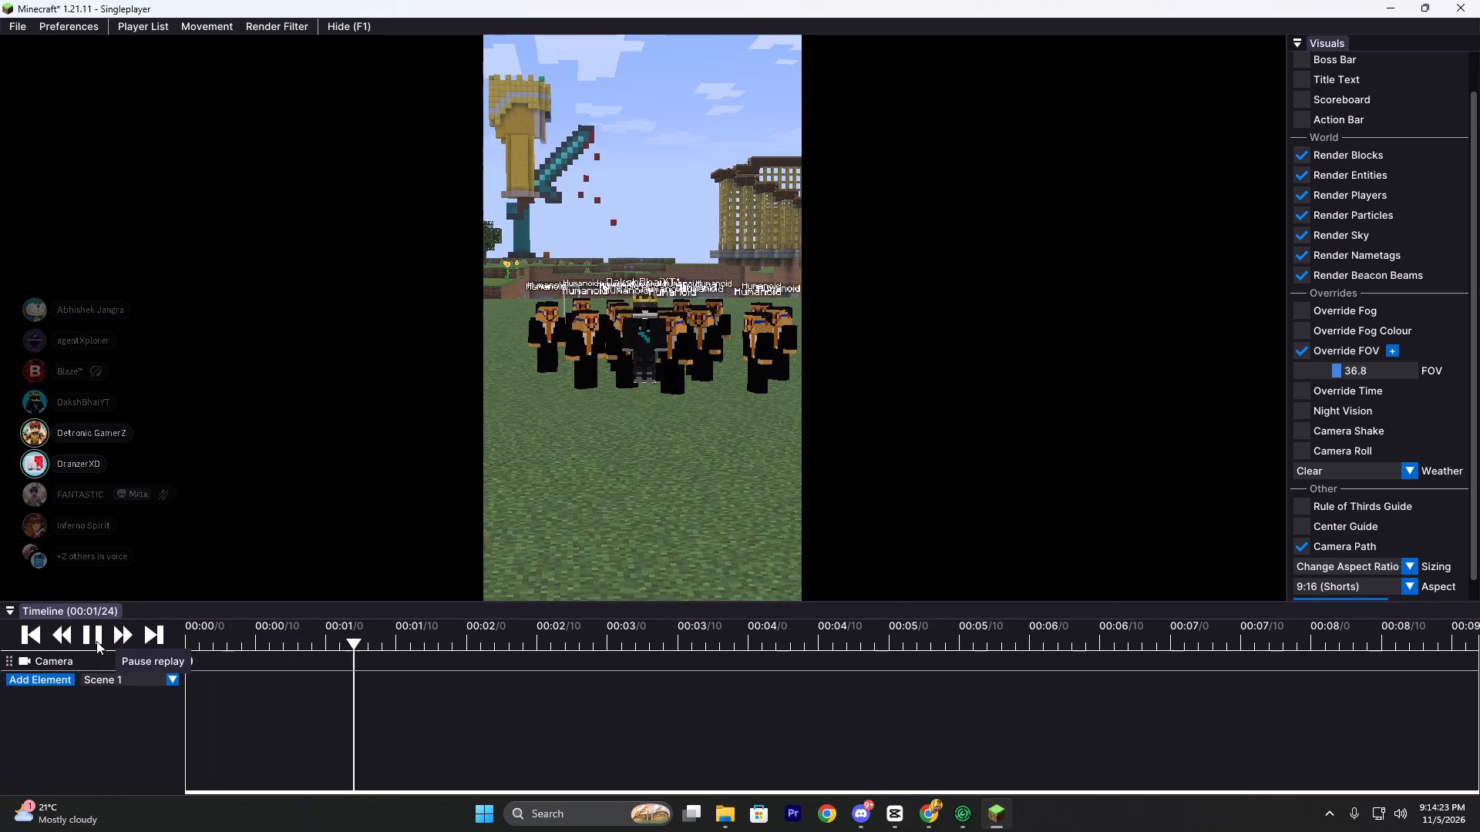
left_click(96, 641)
left_click(189, 659)
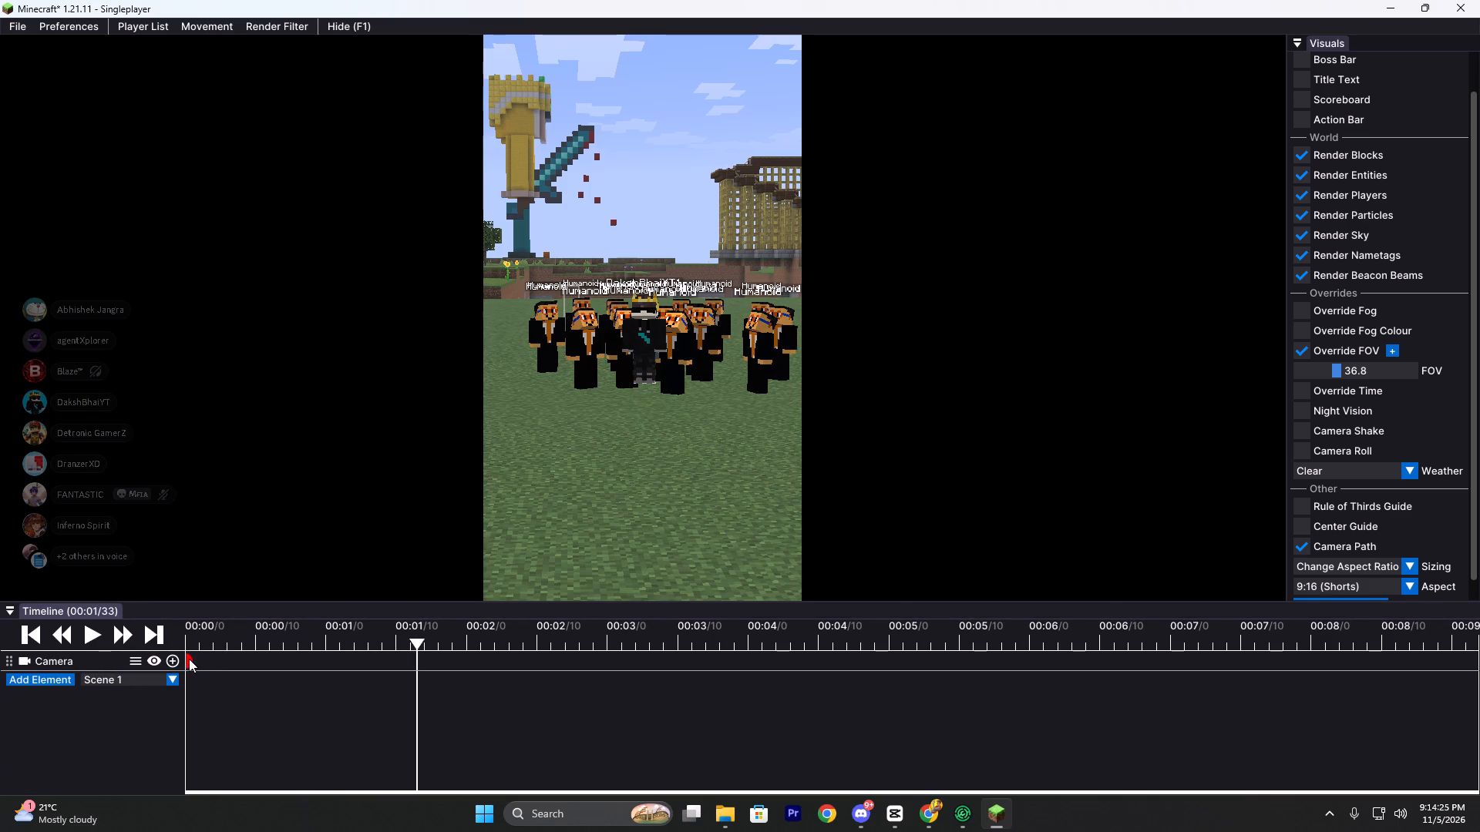
key("BackSpace")
left_click(171, 657)
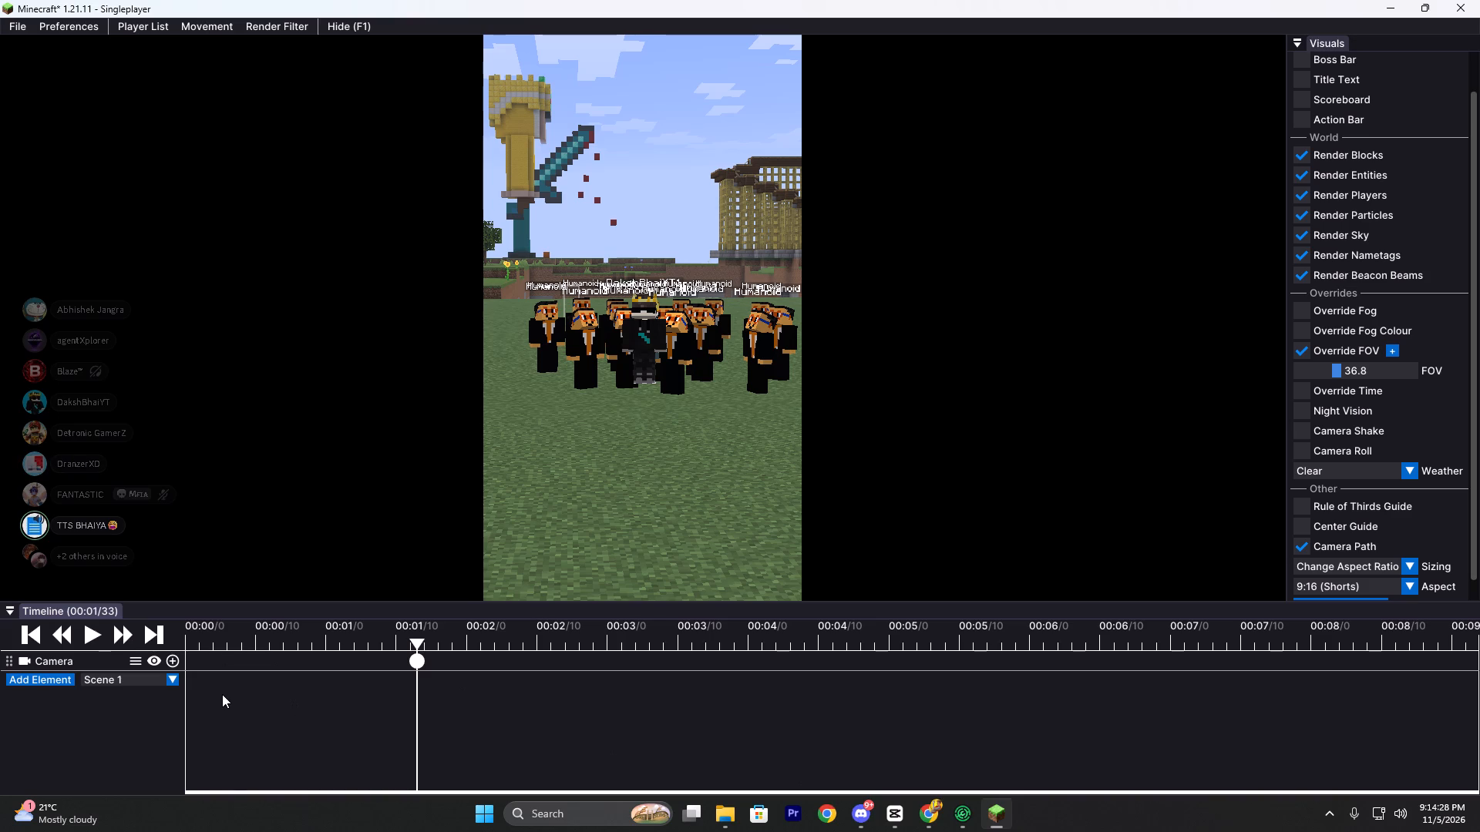
Play the replay to 00:04/80, move the camera forward closer to the central character and add a camera keyframe there.
triple_click(95, 642)
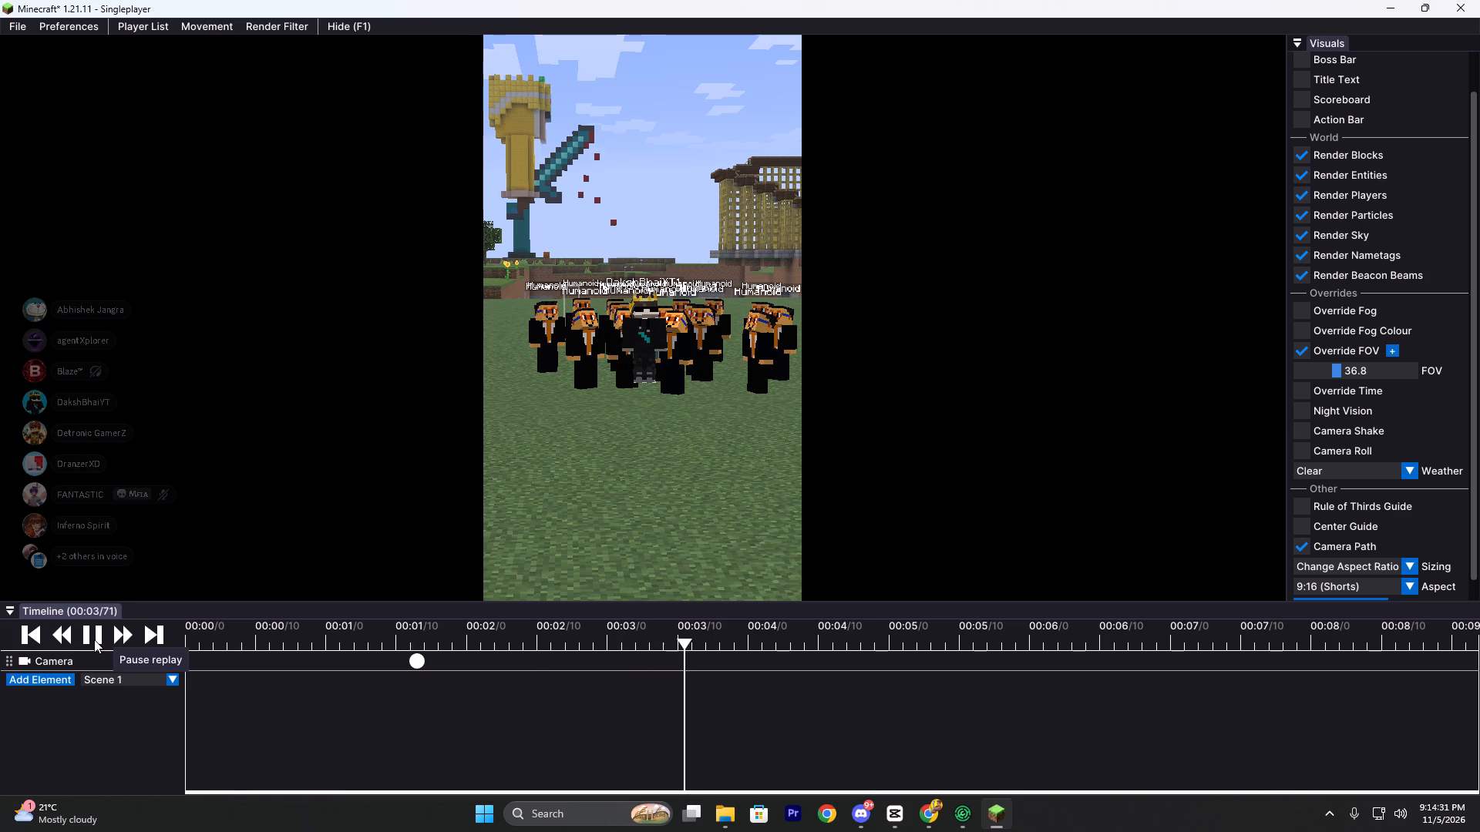
left_click(94, 639)
key("w")
key("w")
key("w")
key("w")
key("w")
key("w")
key("w")
key("w")
key("w")
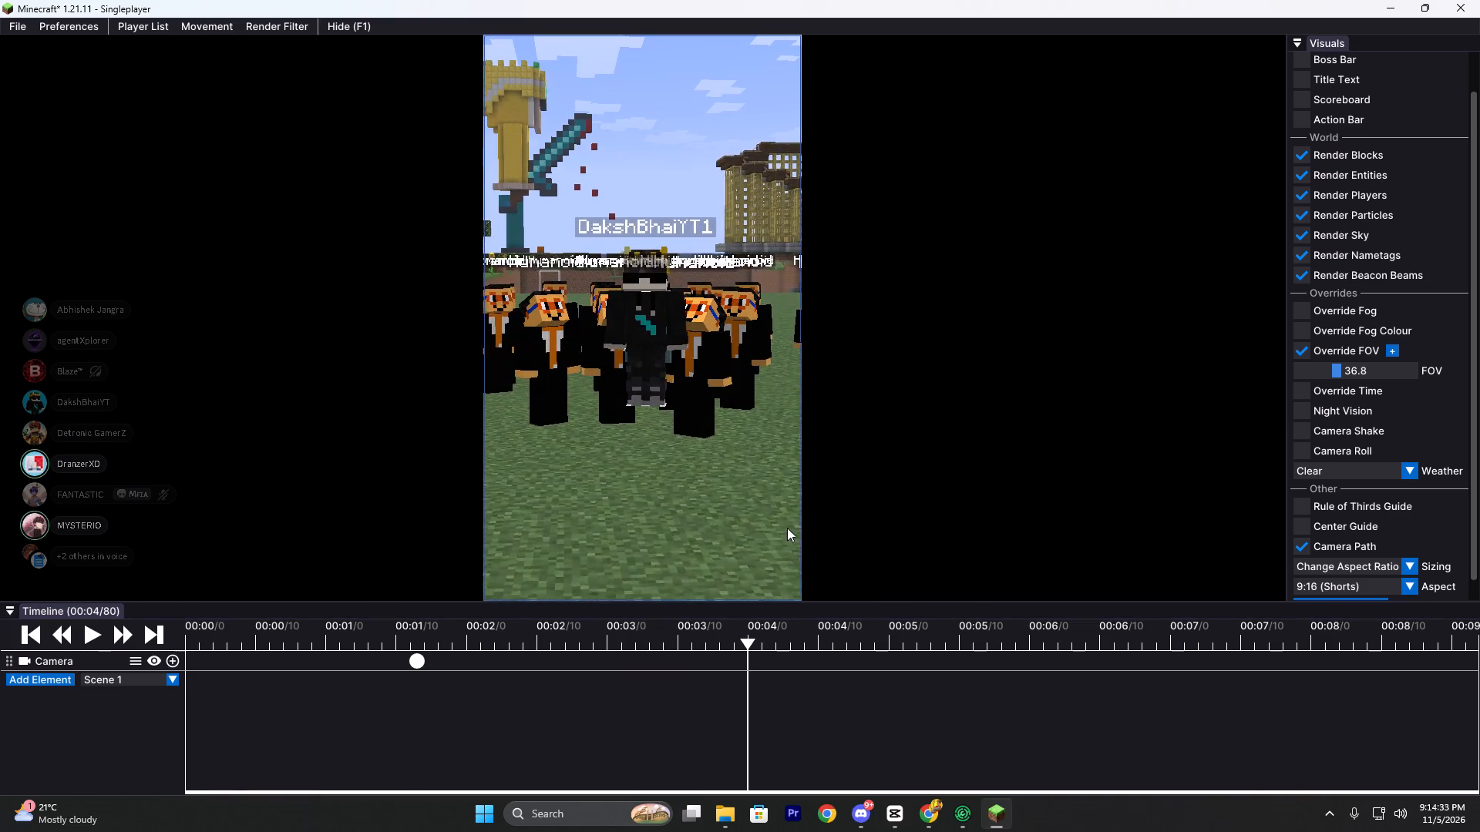
left_click(170, 658)
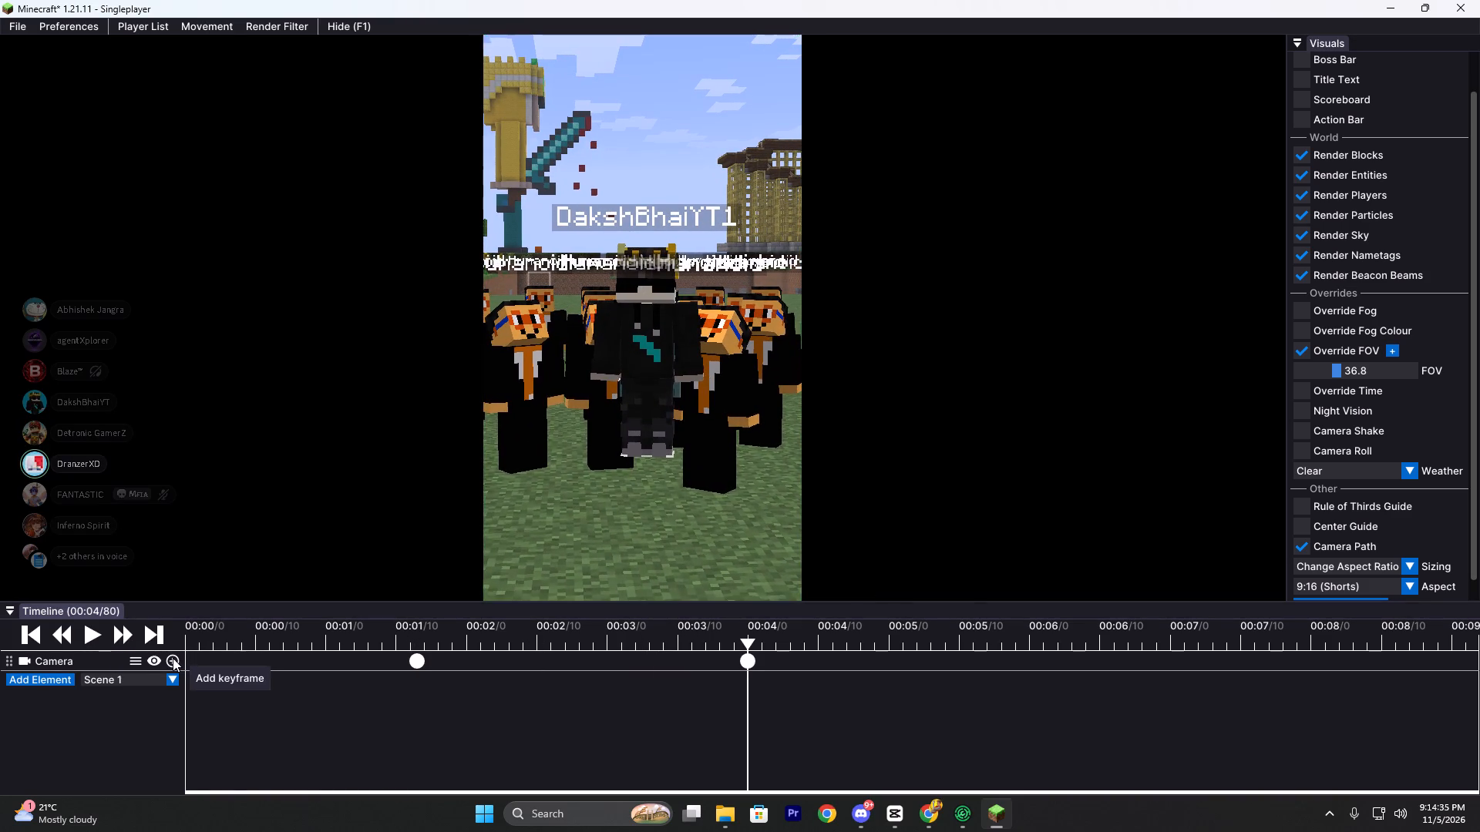
Preview the camera move from the first keyframe and shift the second camera keyframe earlier to 00:03/70.
left_click(419, 634)
left_click(92, 631)
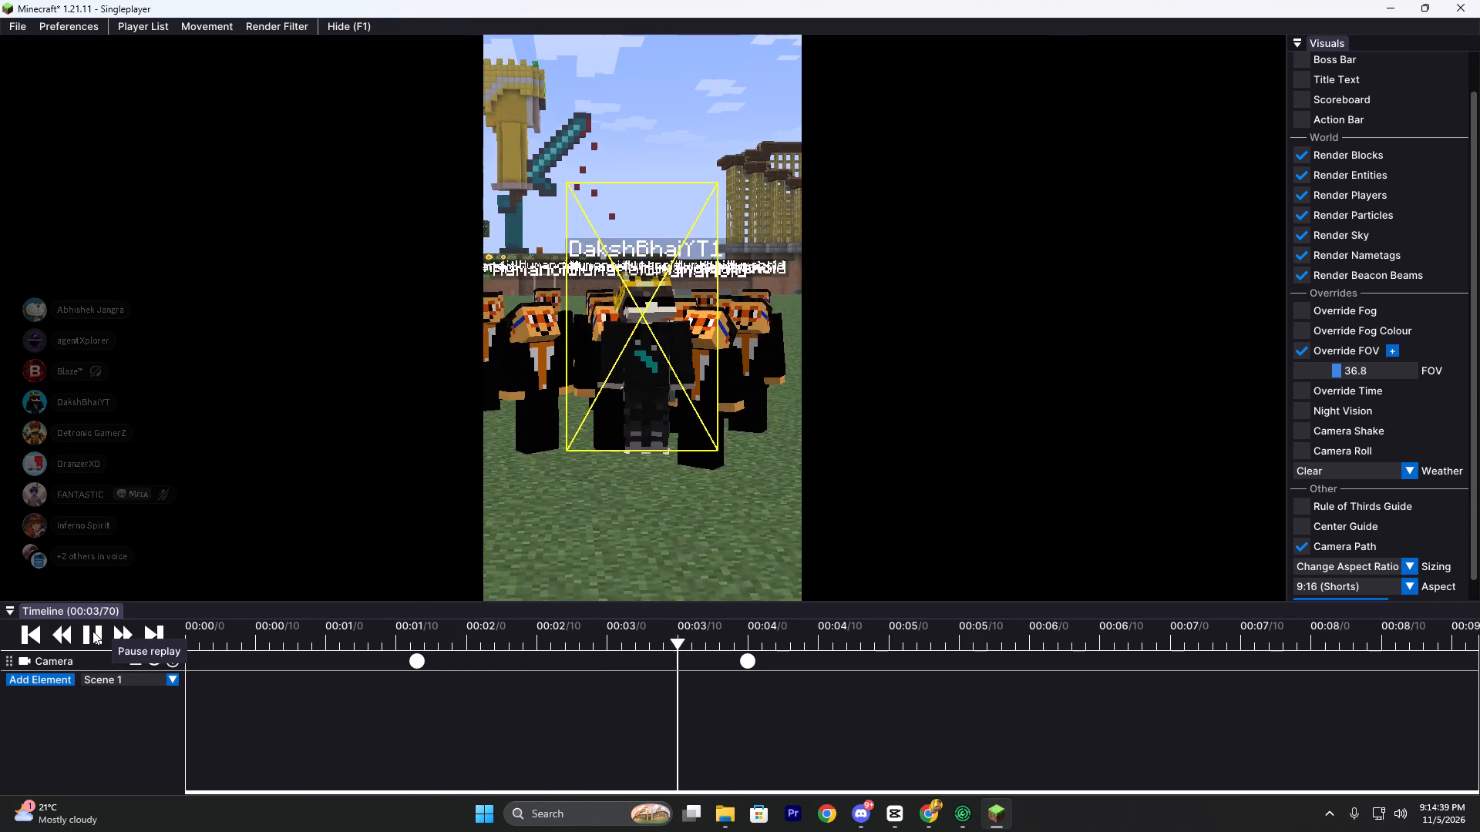
left_click(92, 631)
left_click_drag(756, 663, 694, 660)
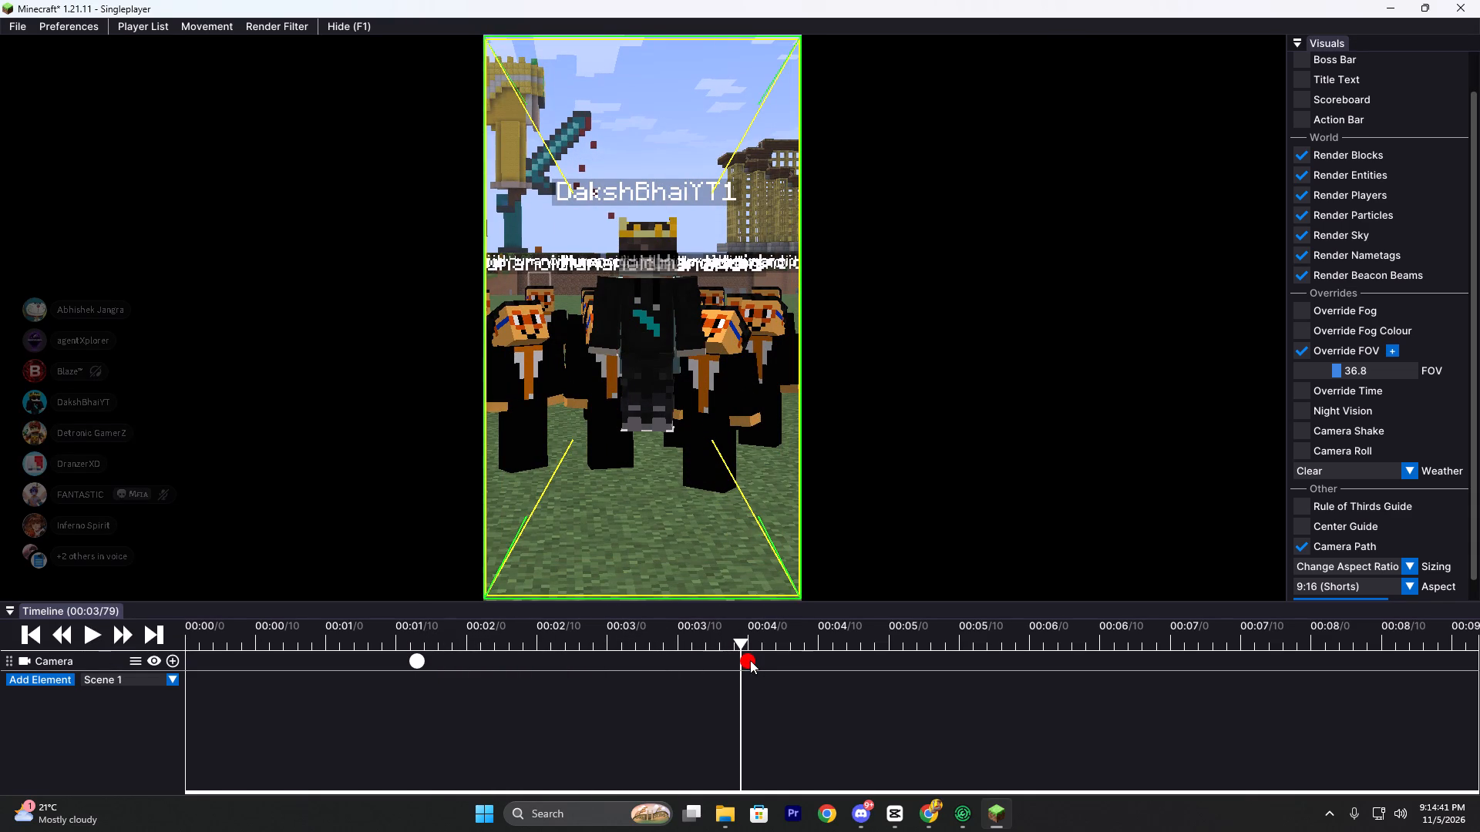
left_click_drag(750, 660, 687, 663)
left_click(687, 663)
Mark the export range from the first keyframe at 00:01/33 and extend its end to about 00:04/80.
left_click(678, 632)
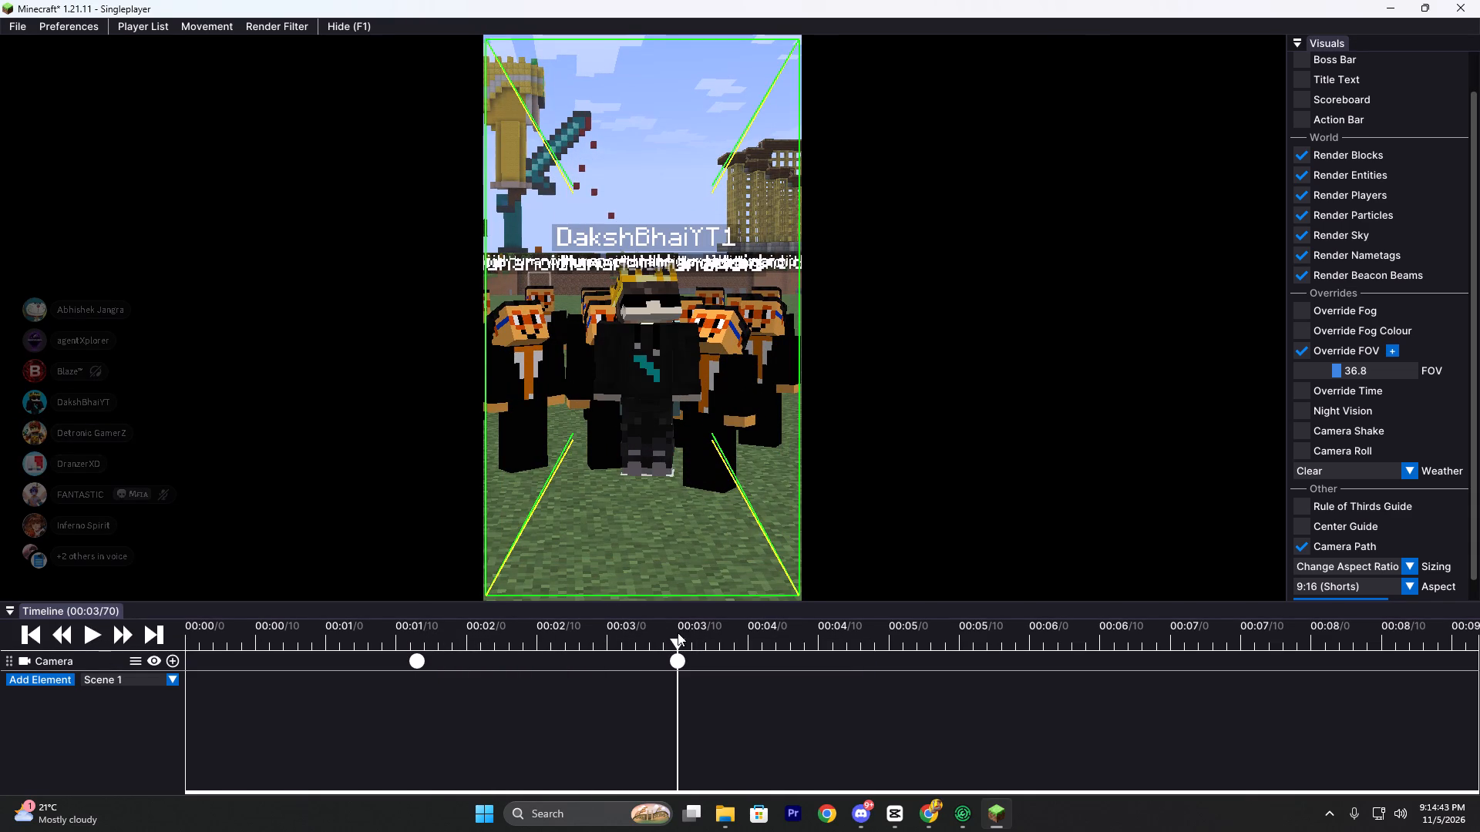
key("o")
left_click(417, 623)
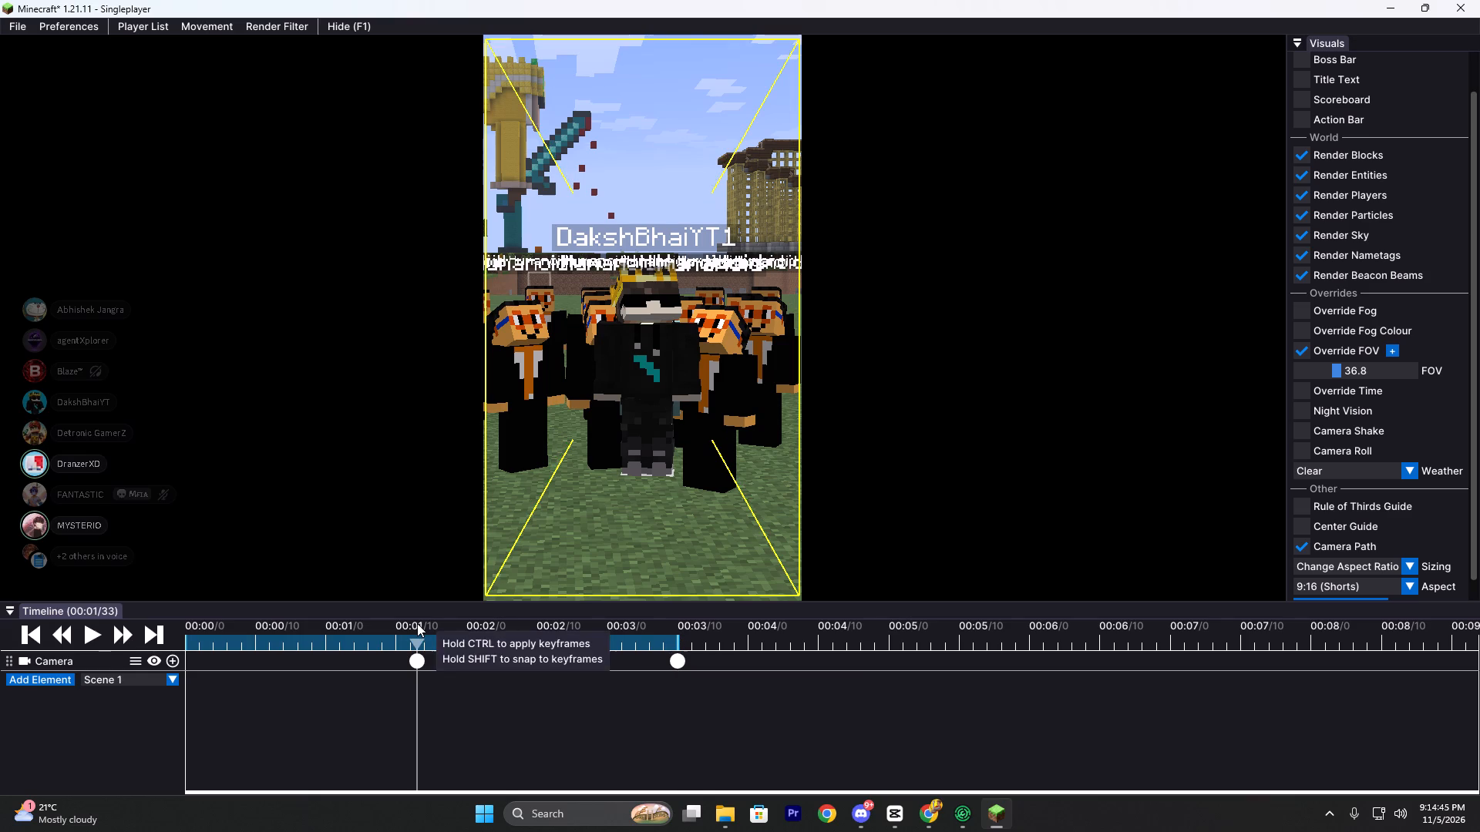
key("i")
left_click_drag(680, 644, 701, 645)
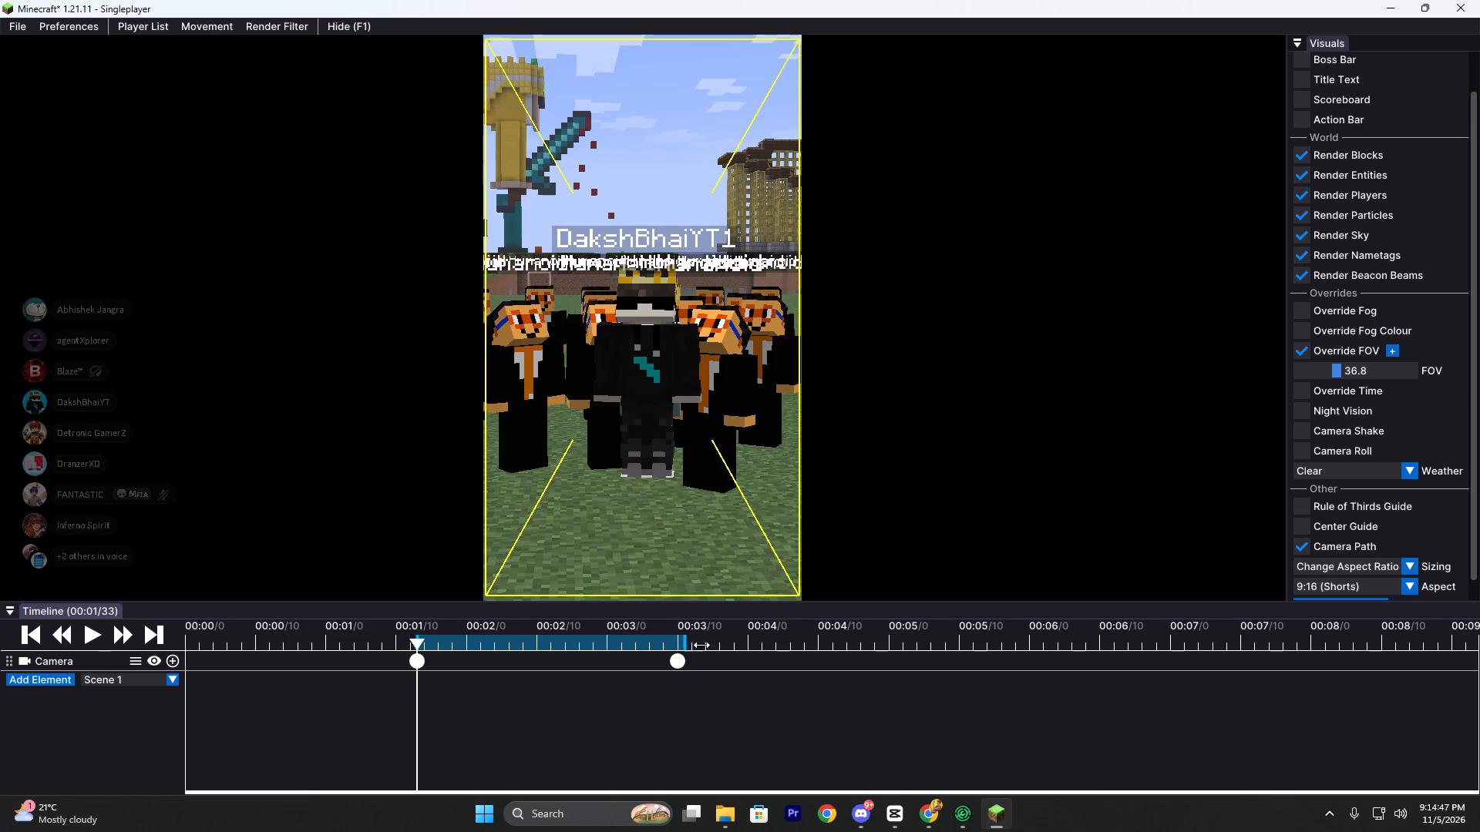
left_click_drag(701, 645, 748, 638)
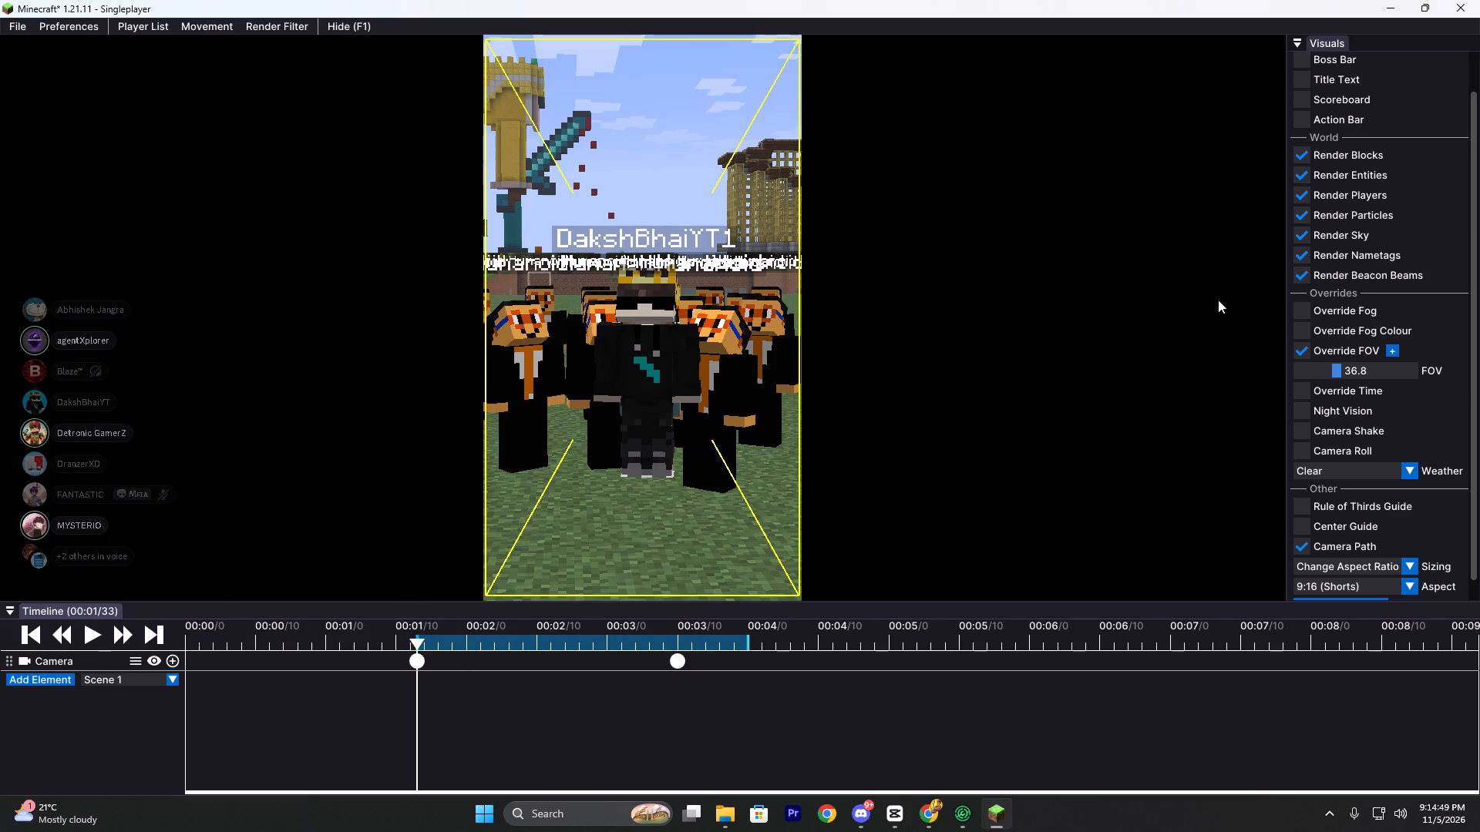
Turn off nametag rendering for the shot.
left_click(1310, 249)
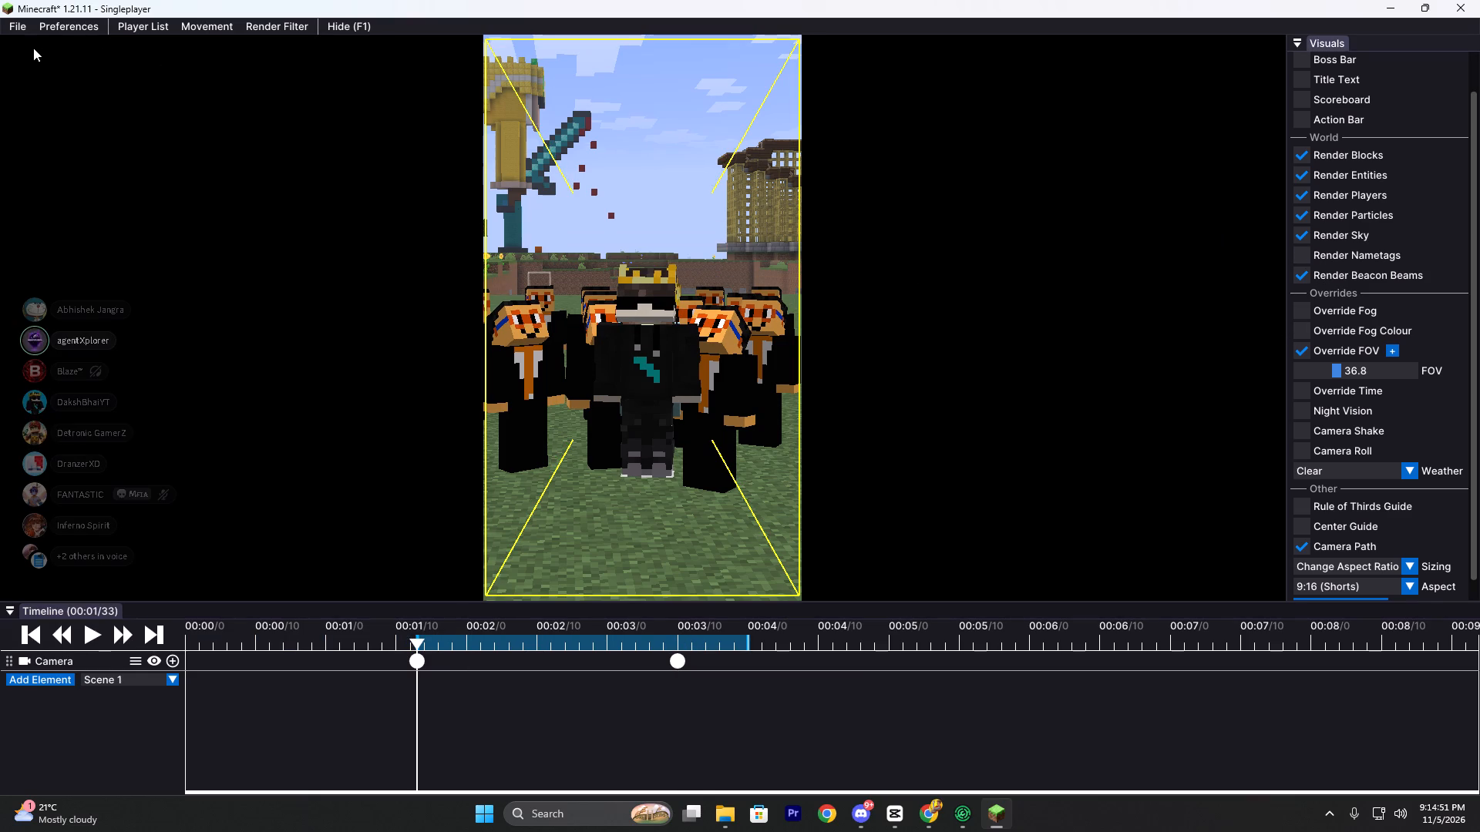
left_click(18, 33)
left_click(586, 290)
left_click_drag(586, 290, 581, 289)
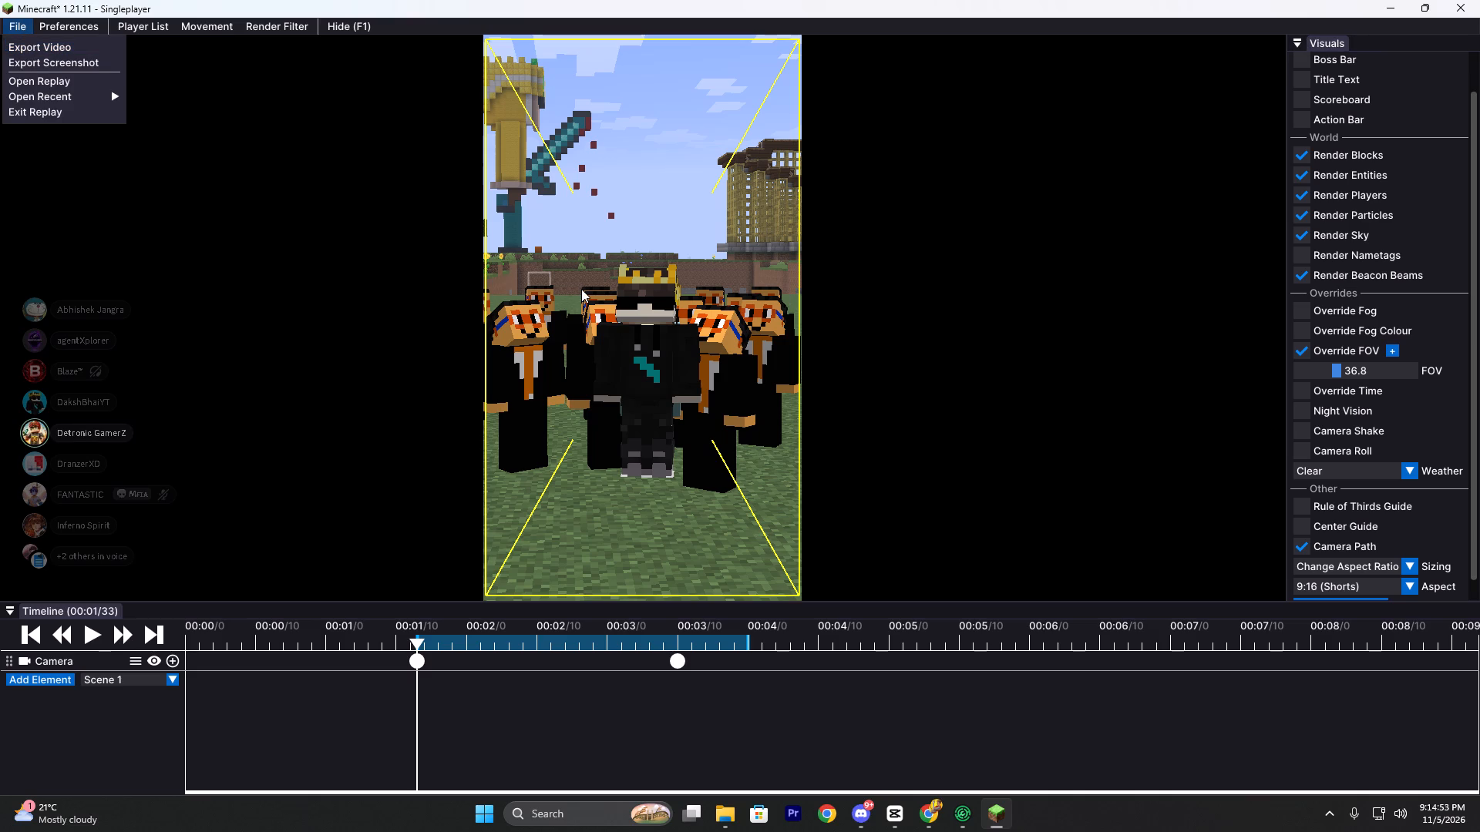
Open the shader pack selection in the game and apply the miniature-shader-2.19 (1).zip pack.
left_click_drag(581, 289, 740, 406)
key("o")
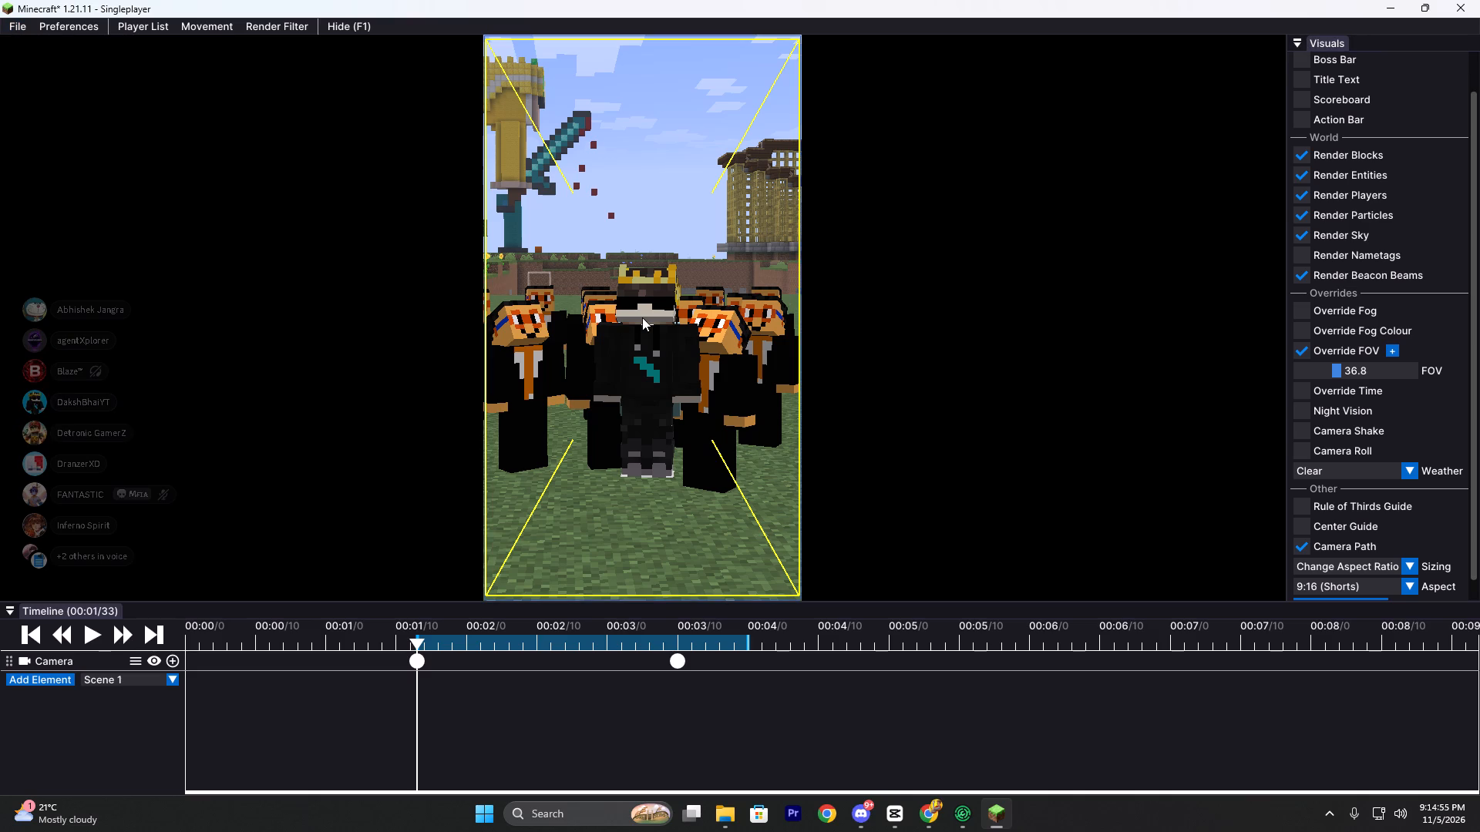
double_click(652, 320)
left_click(634, 104)
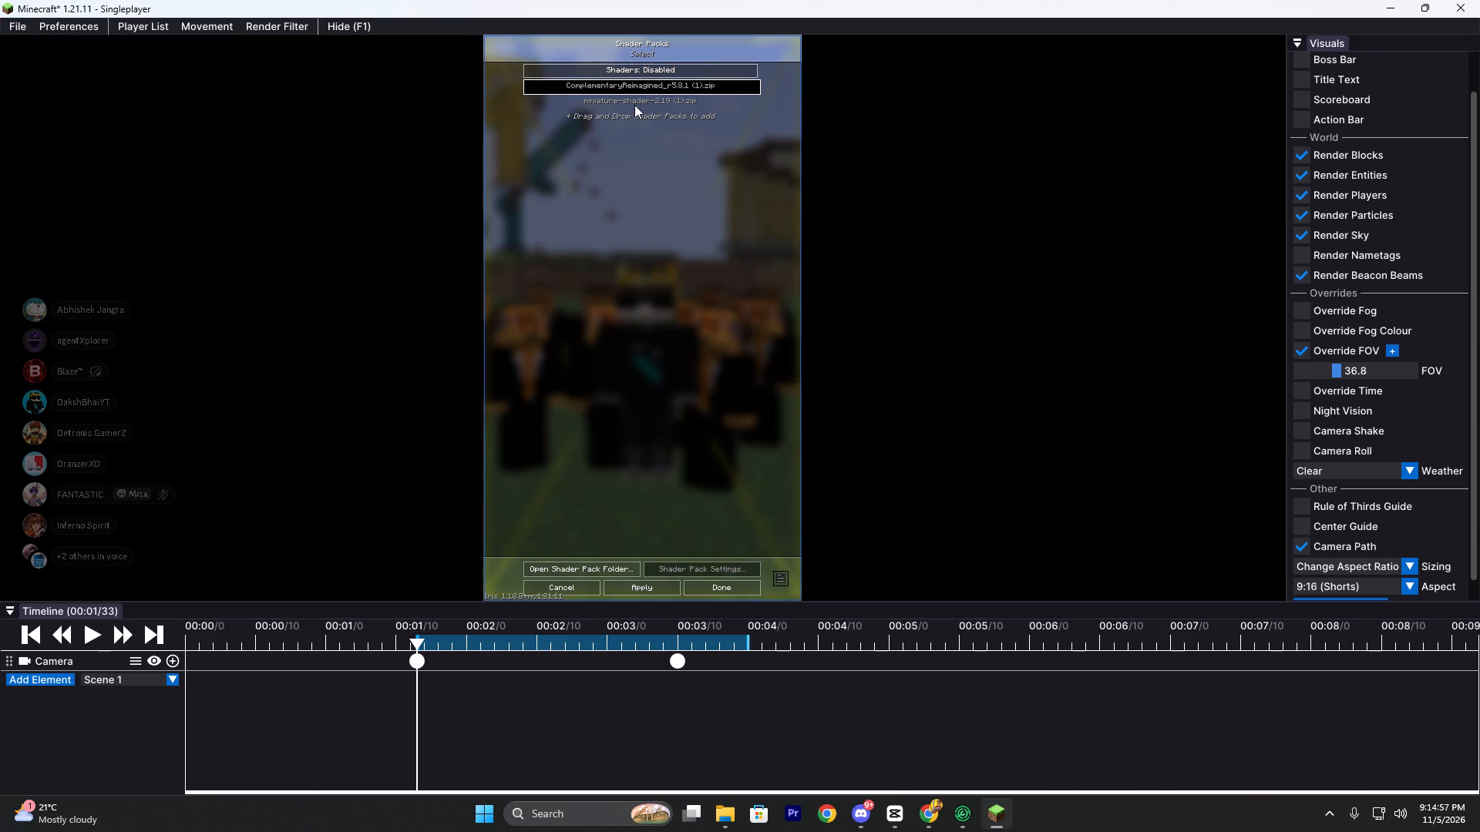
left_click(638, 584)
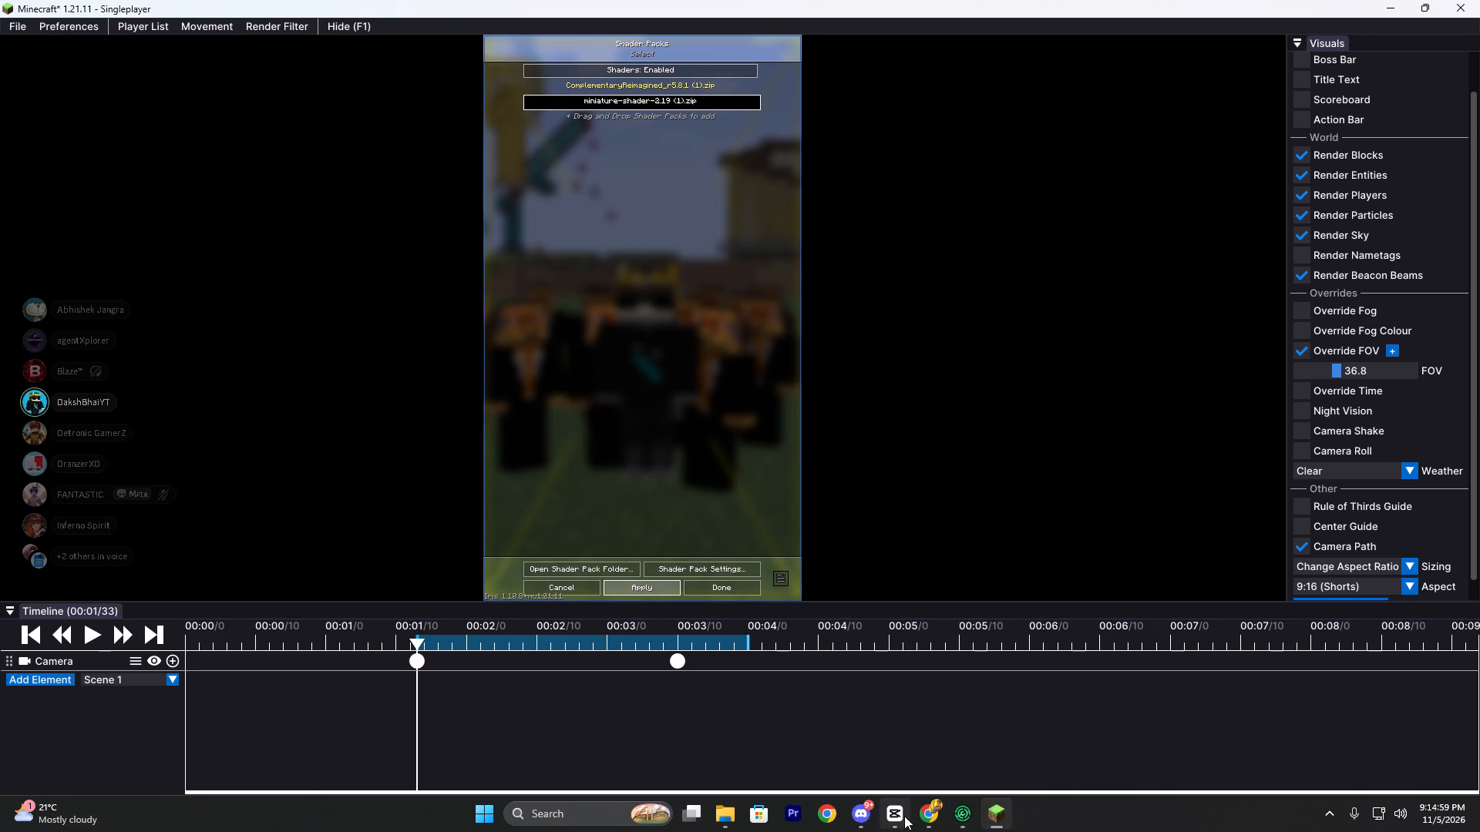
Leave Minecraft by opening File Explorer and switching on to CapCut.
left_click(719, 808)
left_click(881, 824)
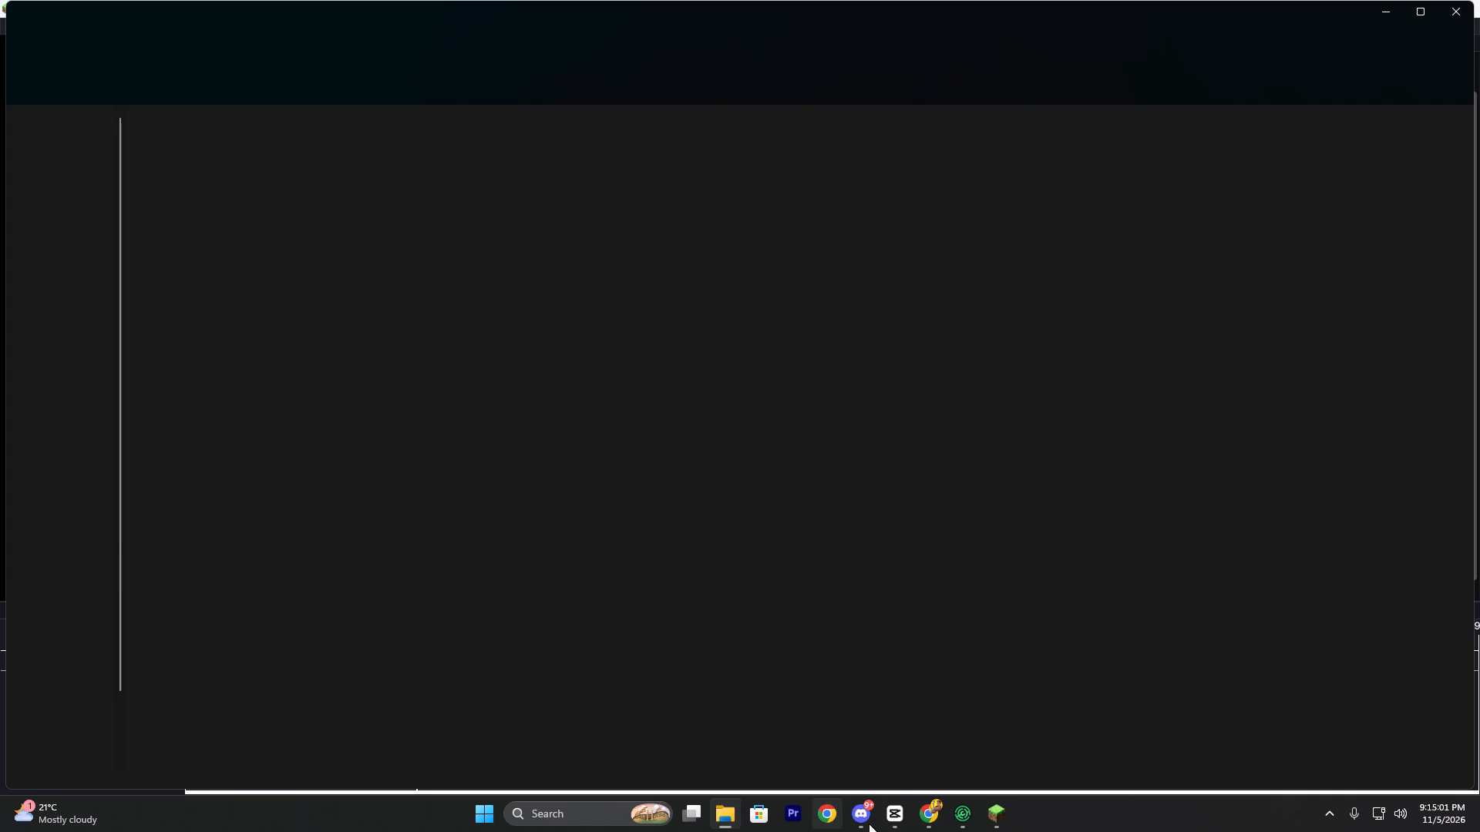
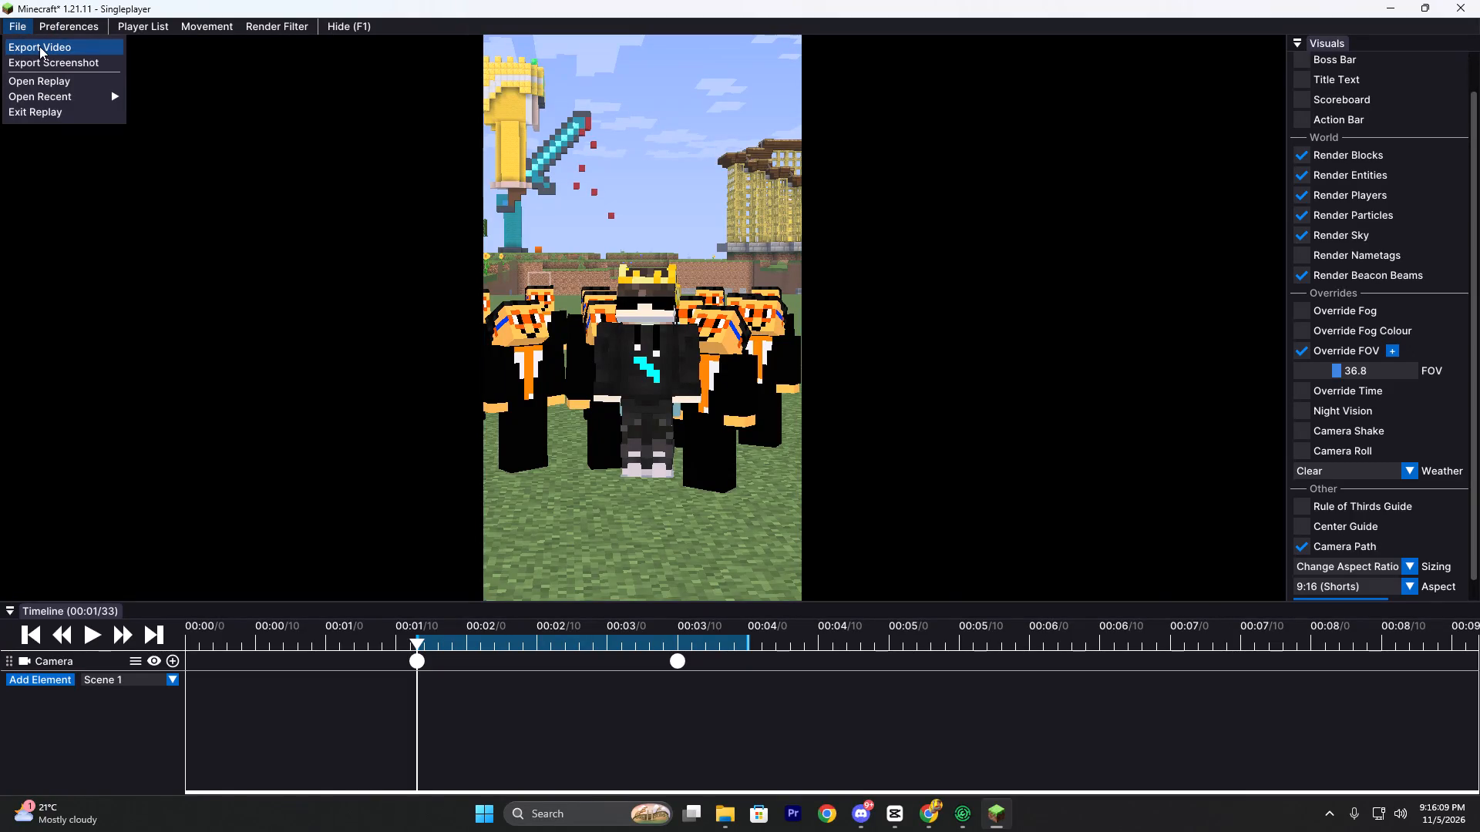
Open the video export settings for the marked section of the 9:16 shot.
left_click(39, 46)
Switch to CapCut and close the 1105 project window.
left_click(890, 814)
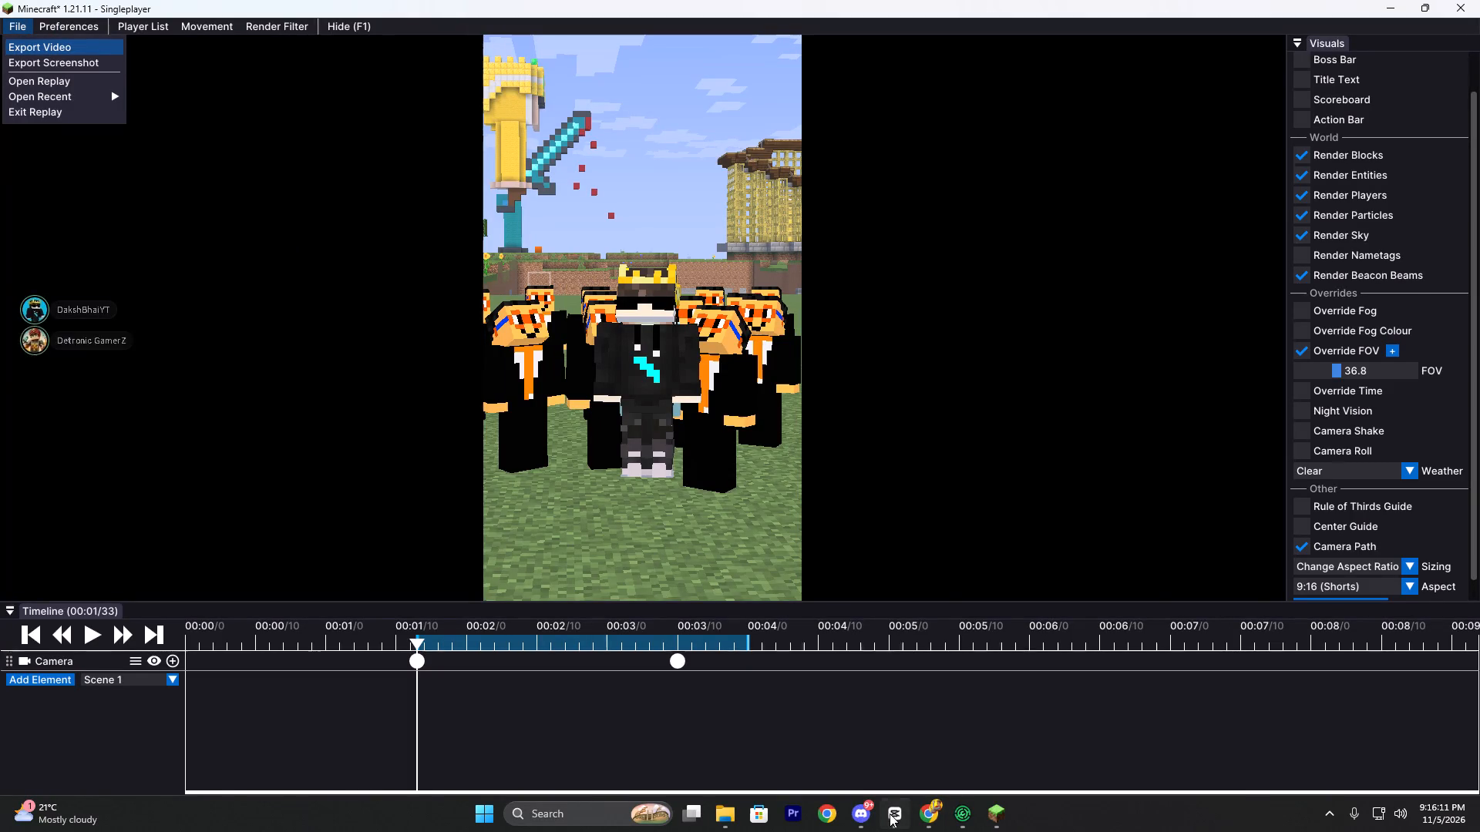
left_click(1465, 12)
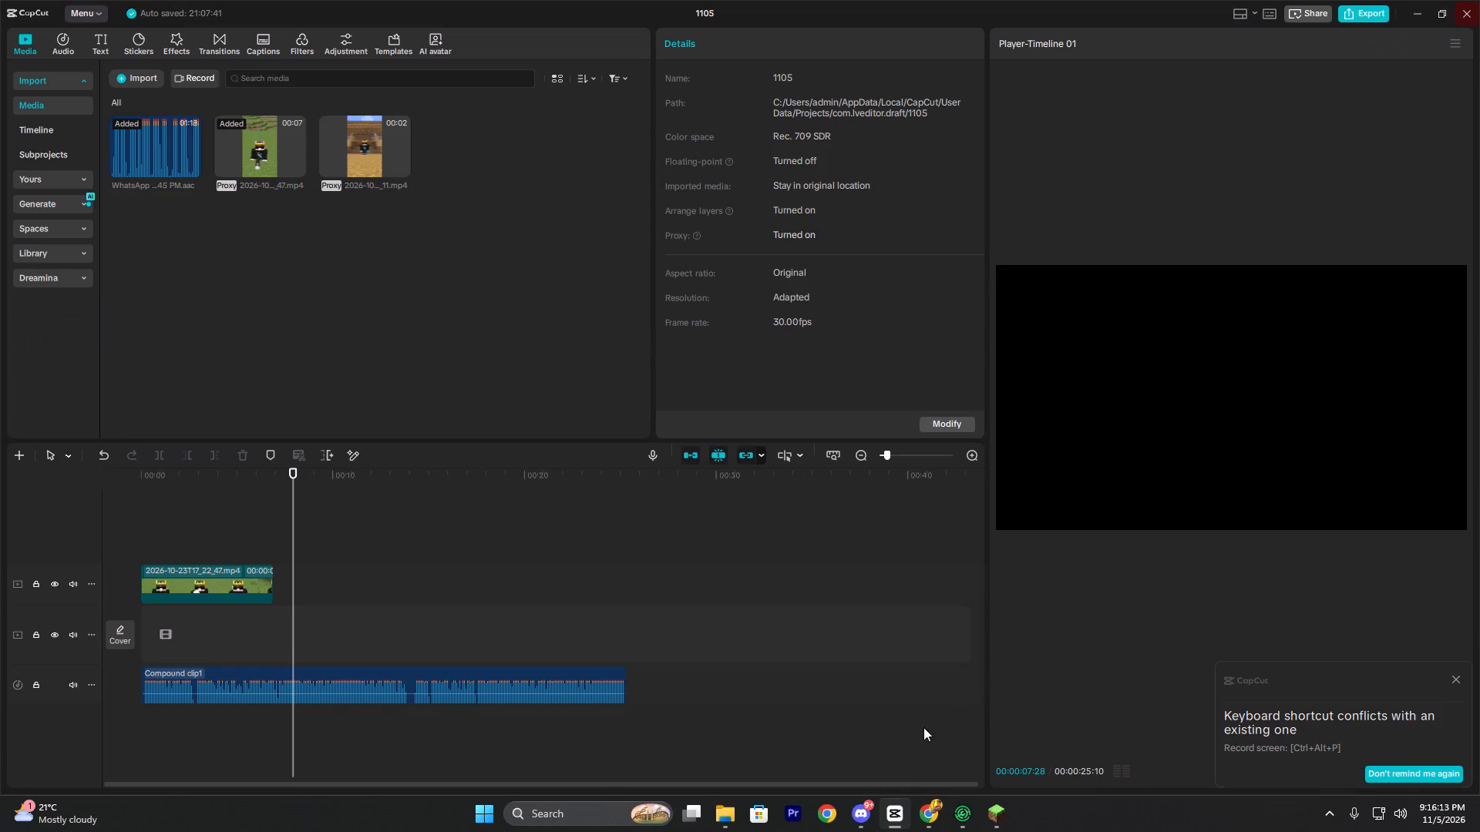
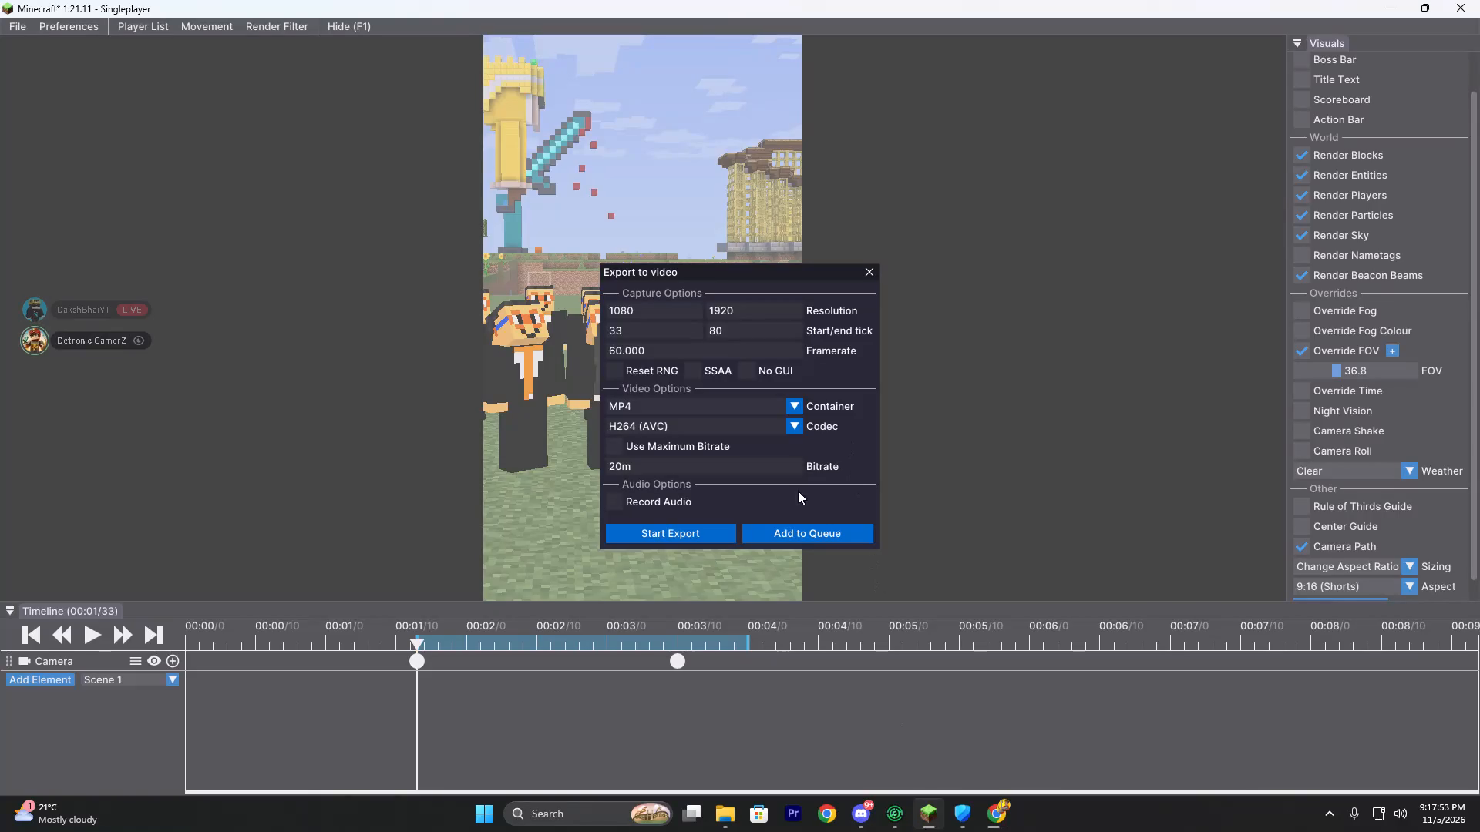
Export the marked section of the shot as an MP4 into the Videos folder, keeping the suggested file name.
left_click(682, 536)
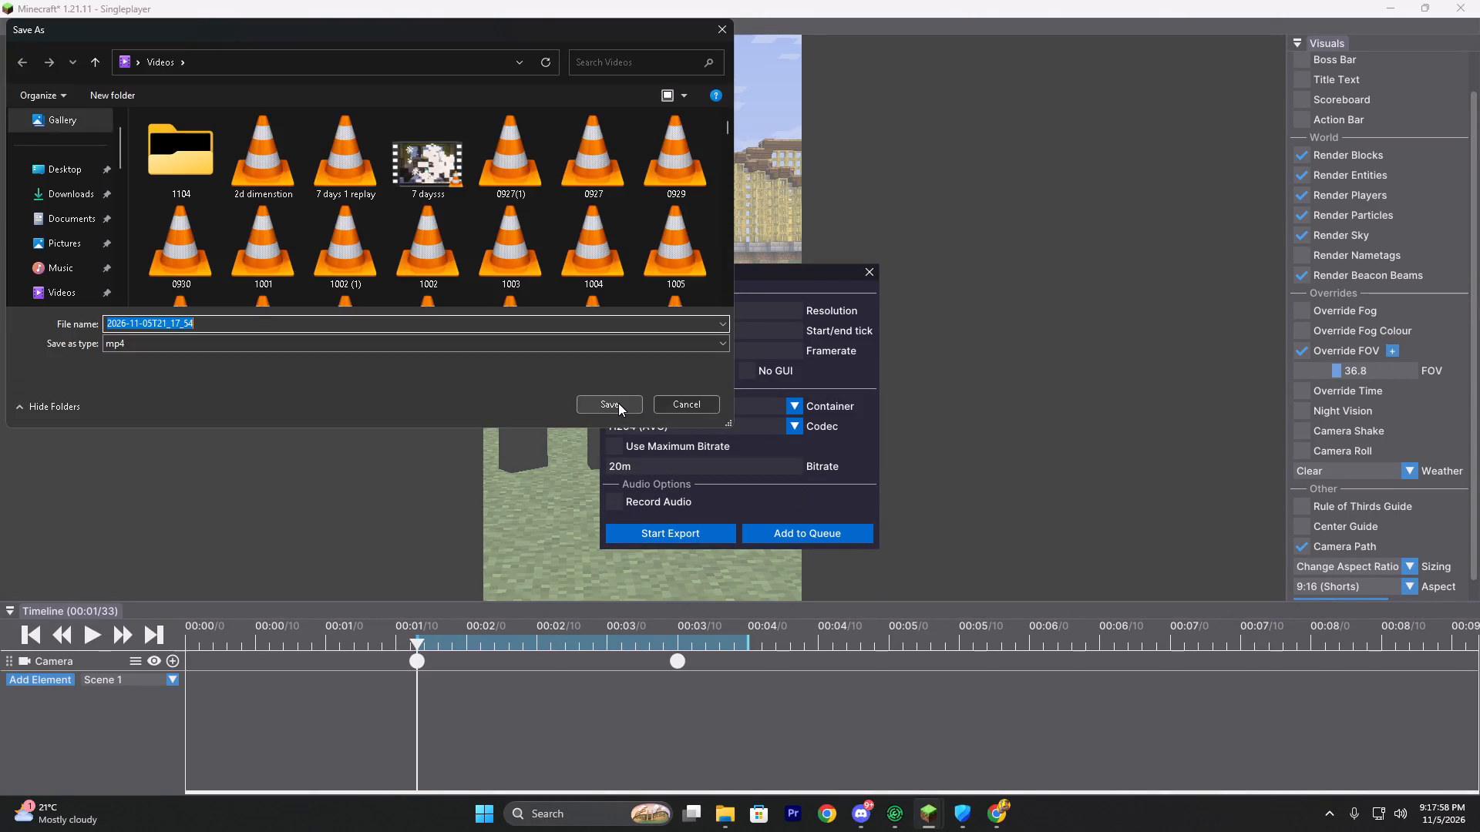
left_click(618, 403)
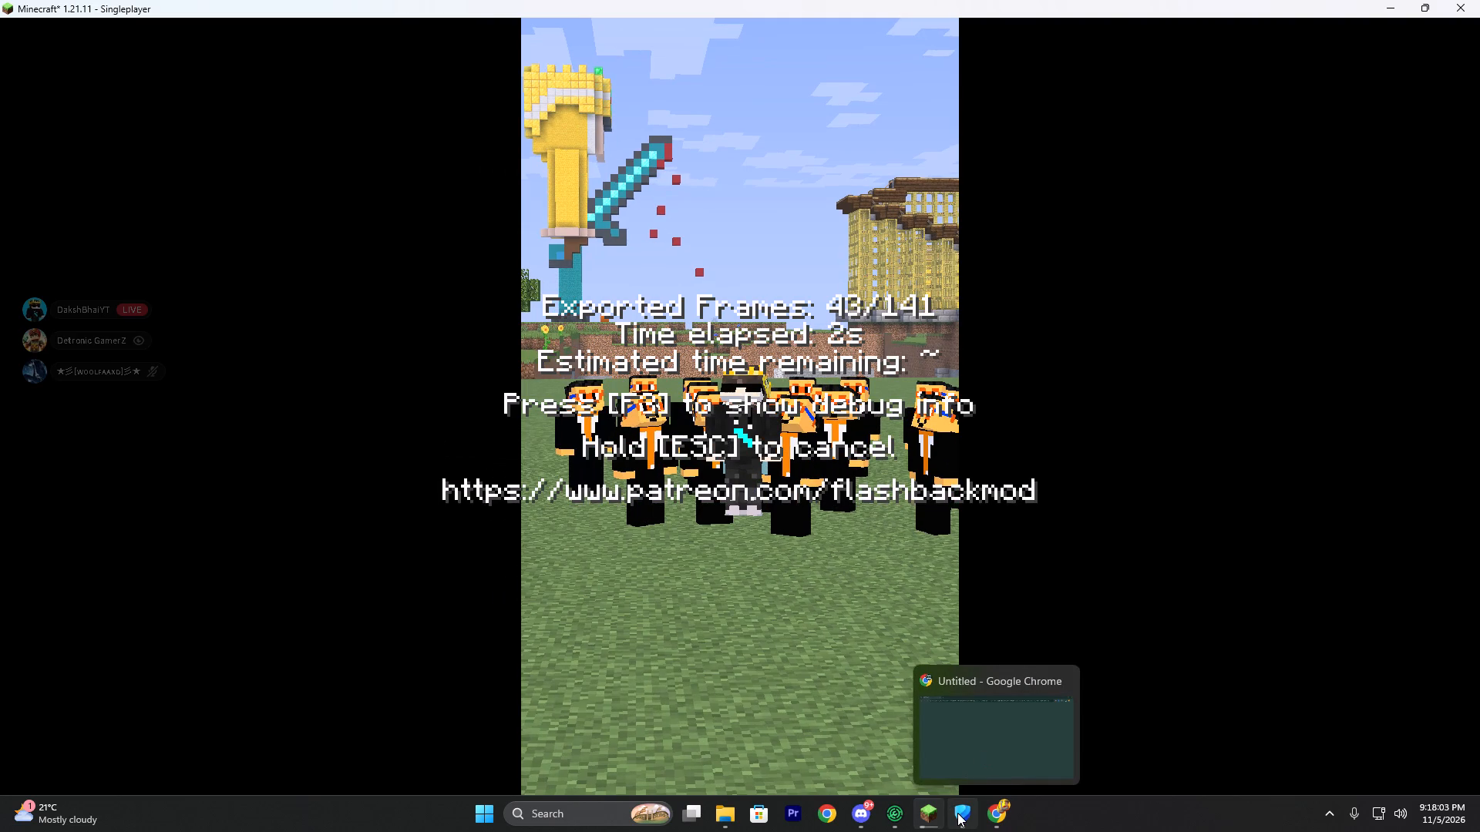
Switch to Chrome and allow the download of the unverified installer UltraViewer_setup_6.6.124_en (1).exe from the recent downloads.
left_click(479, 813)
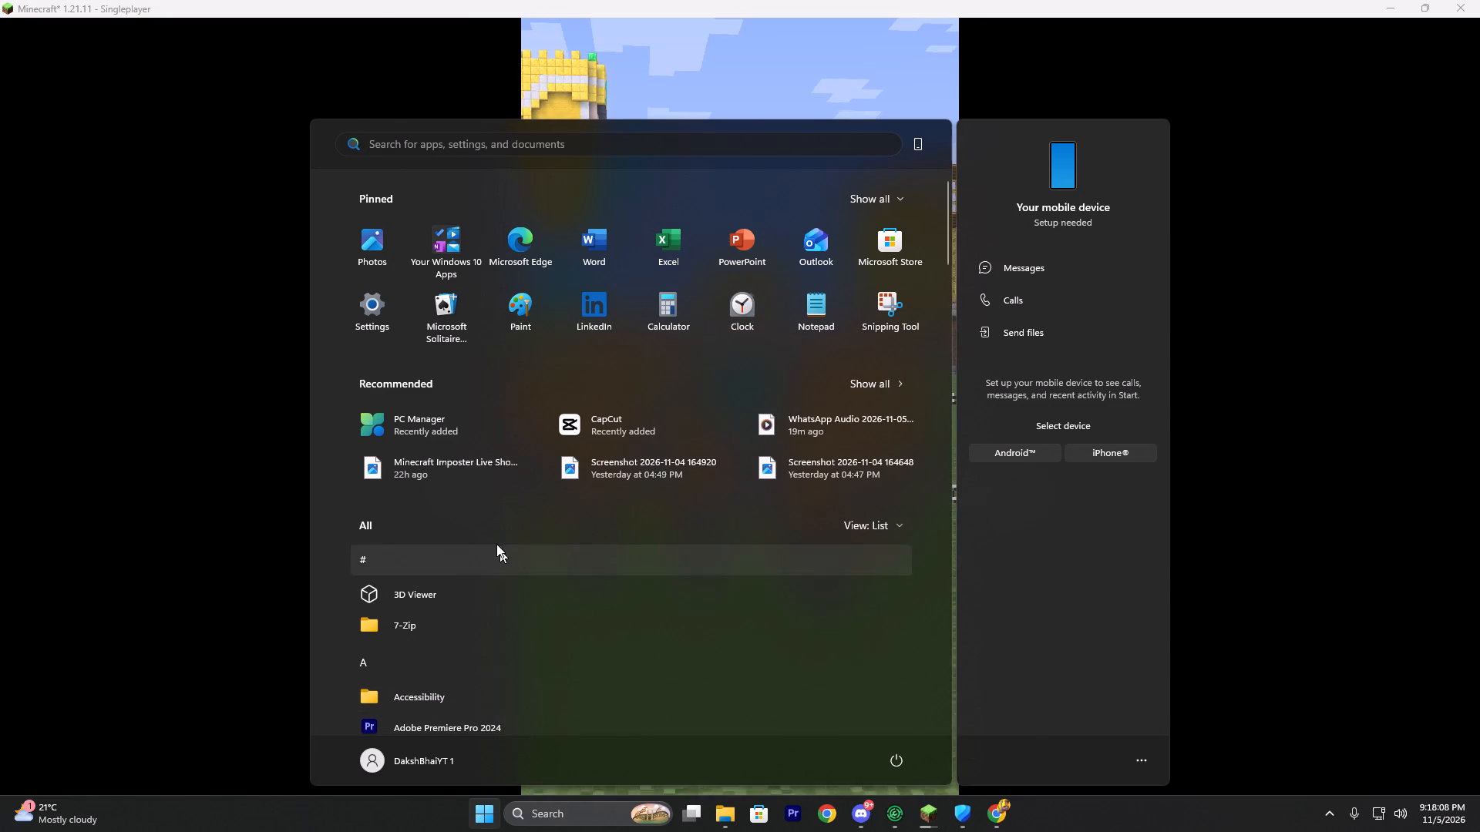
left_click(1005, 807)
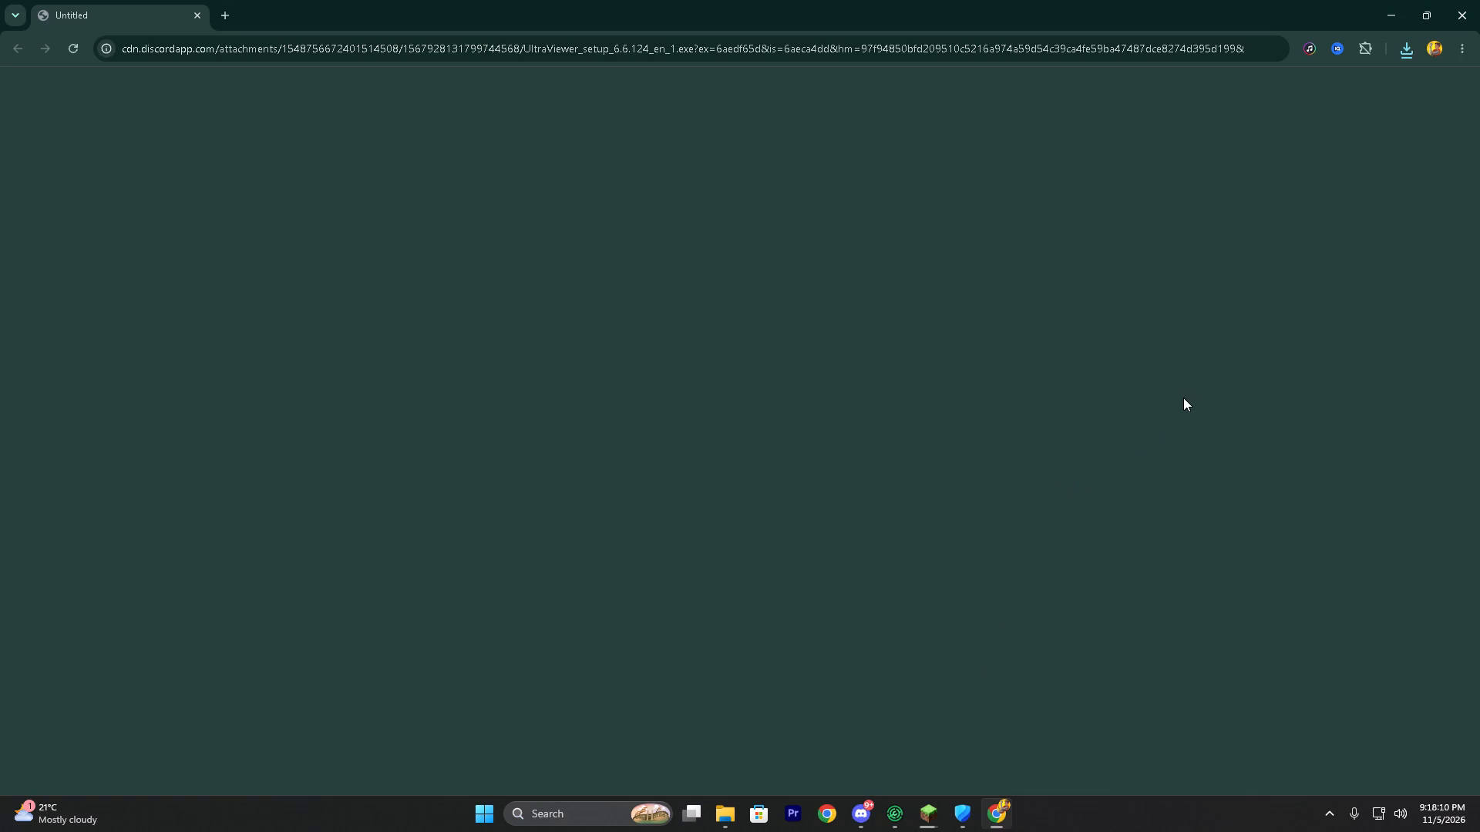
left_click(1403, 54)
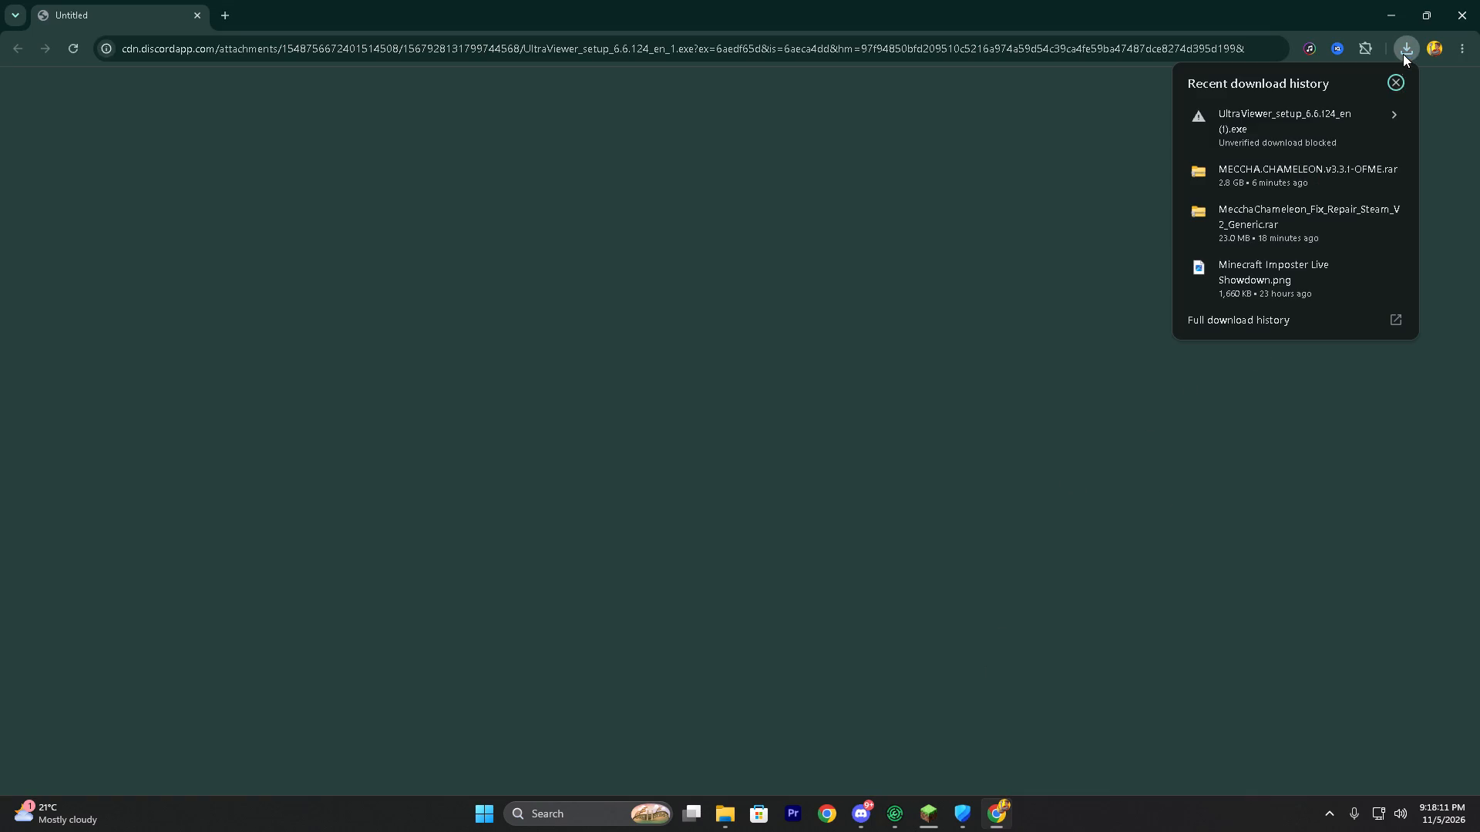
left_click(1390, 115)
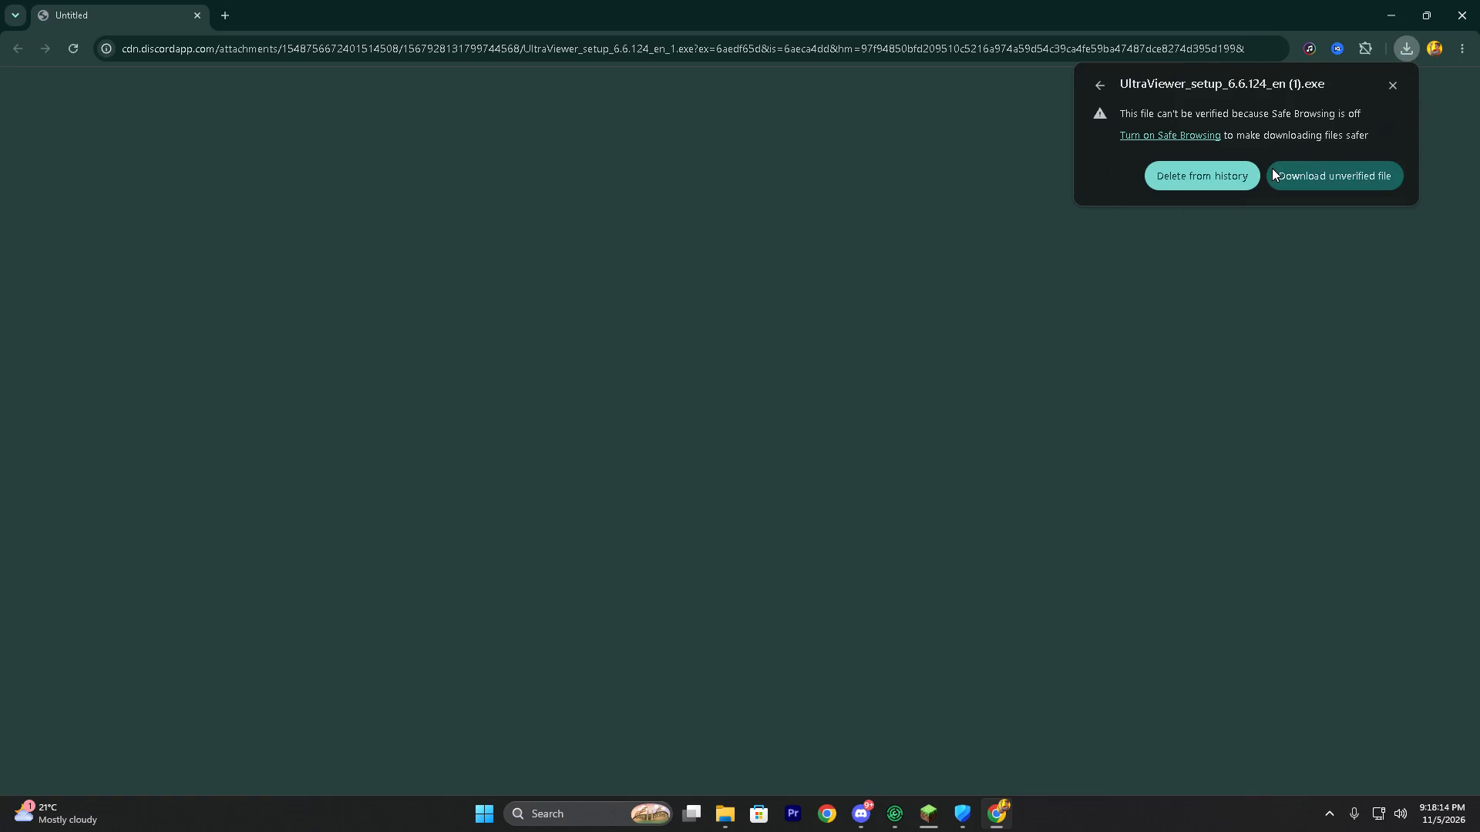
left_click(1272, 168)
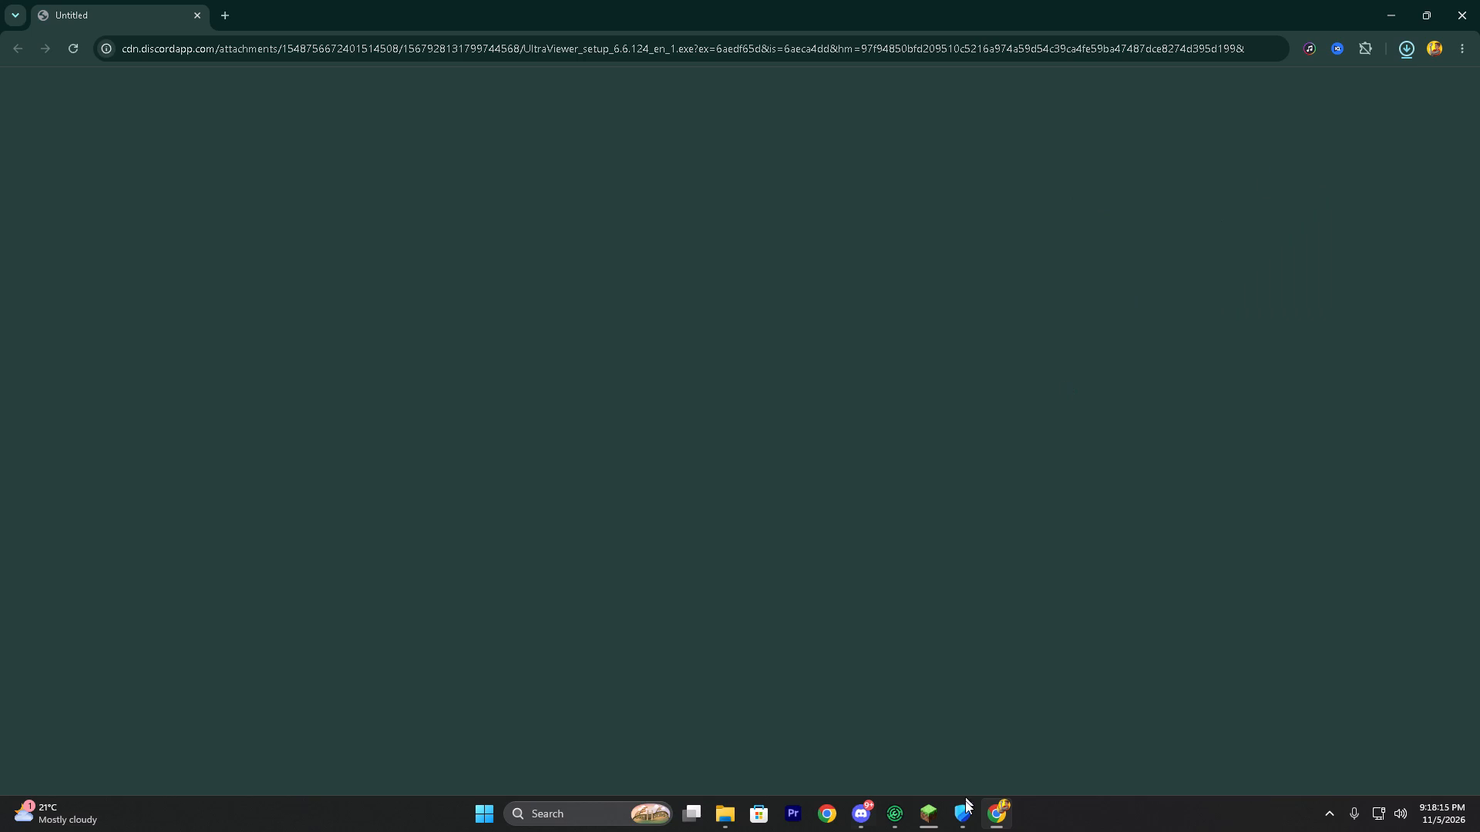